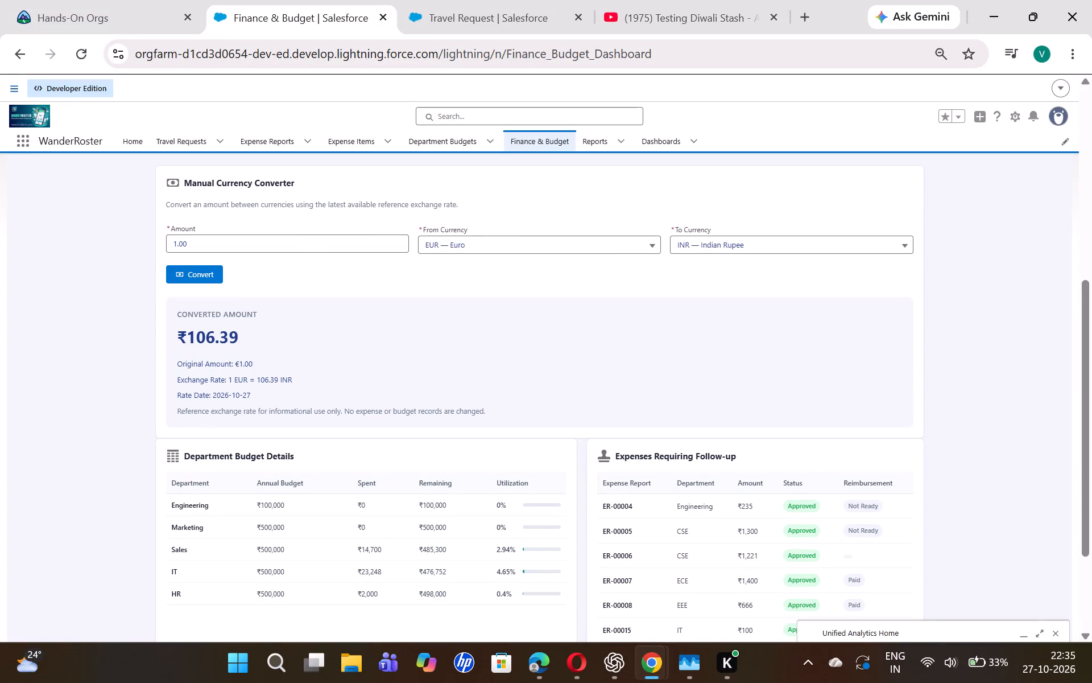
Convert 11,000 and then 1,100 from EUR to INR in the Manual Currency Converter.
click(294, 250)
text(1000)
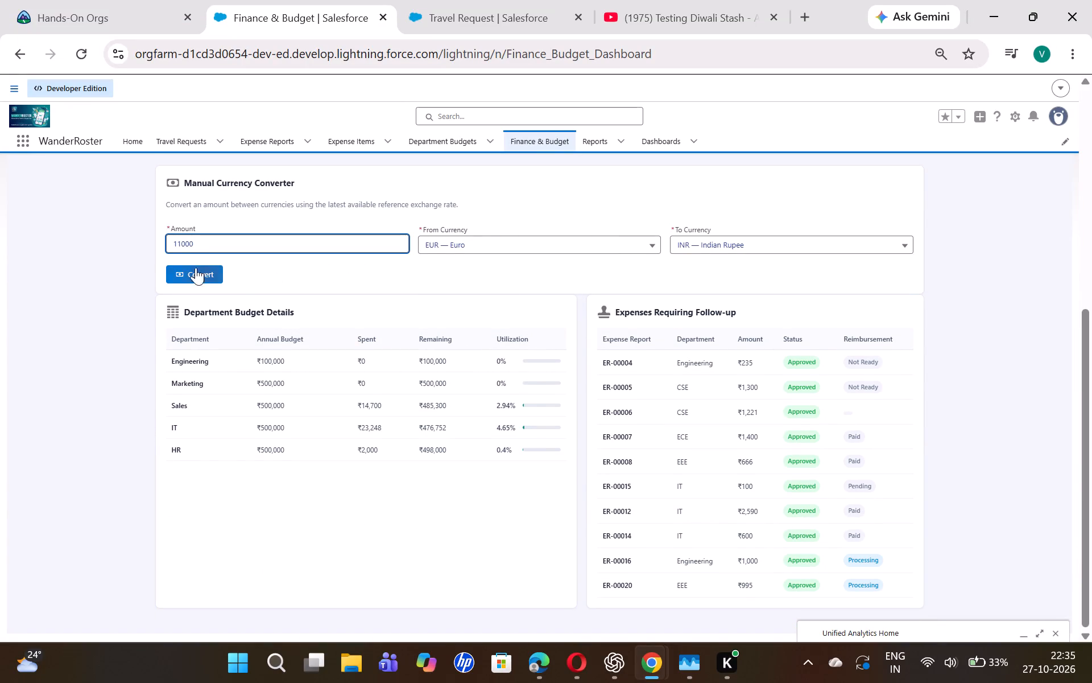
click(206, 274)
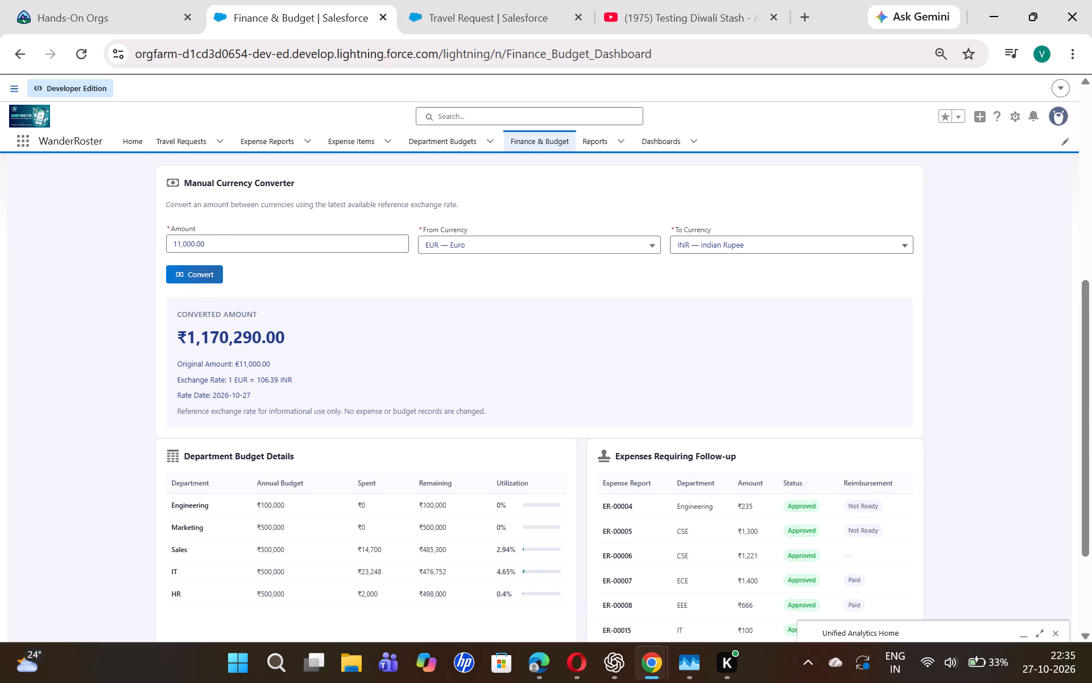
click(196, 243)
key(BackSpace)
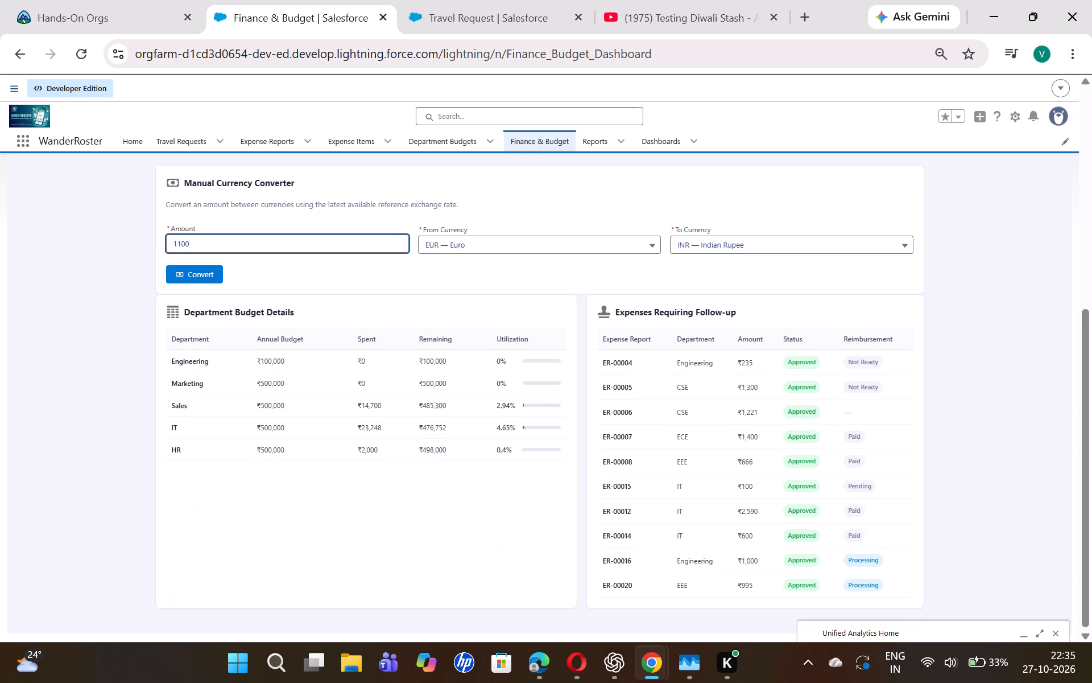
click(208, 268)
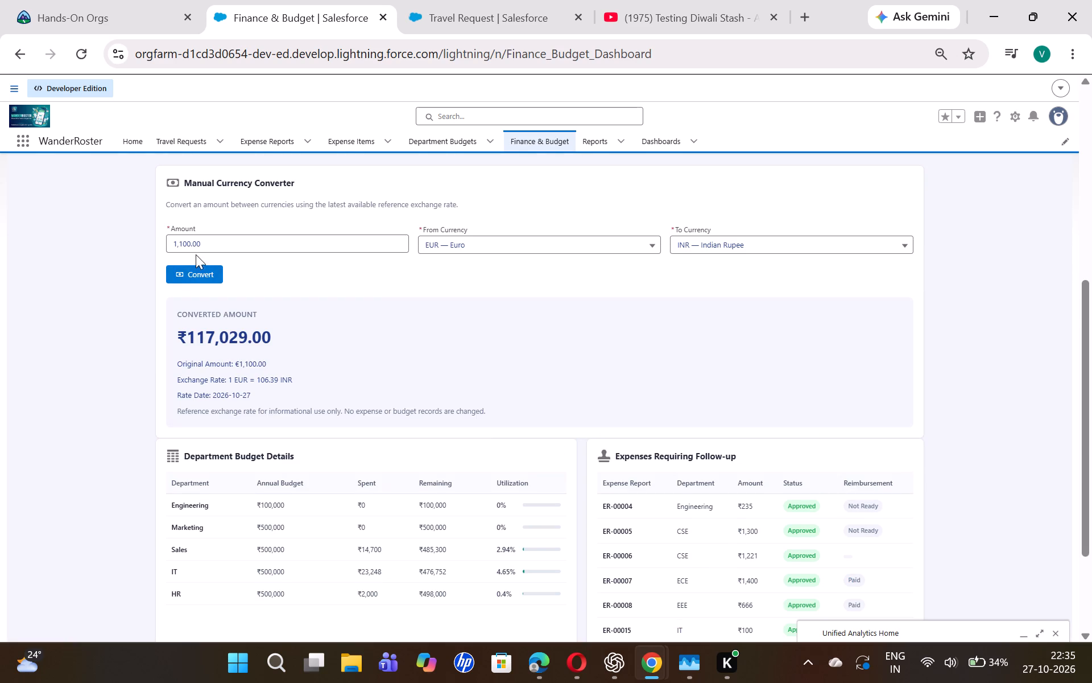
Convert an amount of 10,000,000 from EUR to INR in the Manual Currency Converter.
click(210, 241)
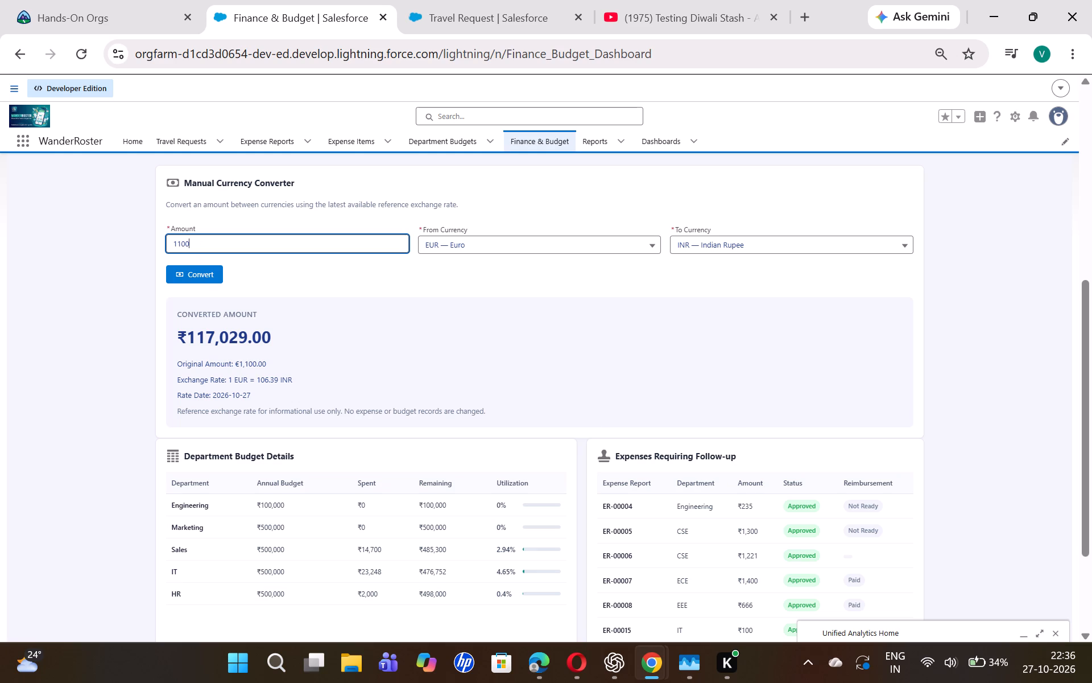
key(BackSpace)
key(BackSpace)
key(BackSpace)
key(BackSpace)
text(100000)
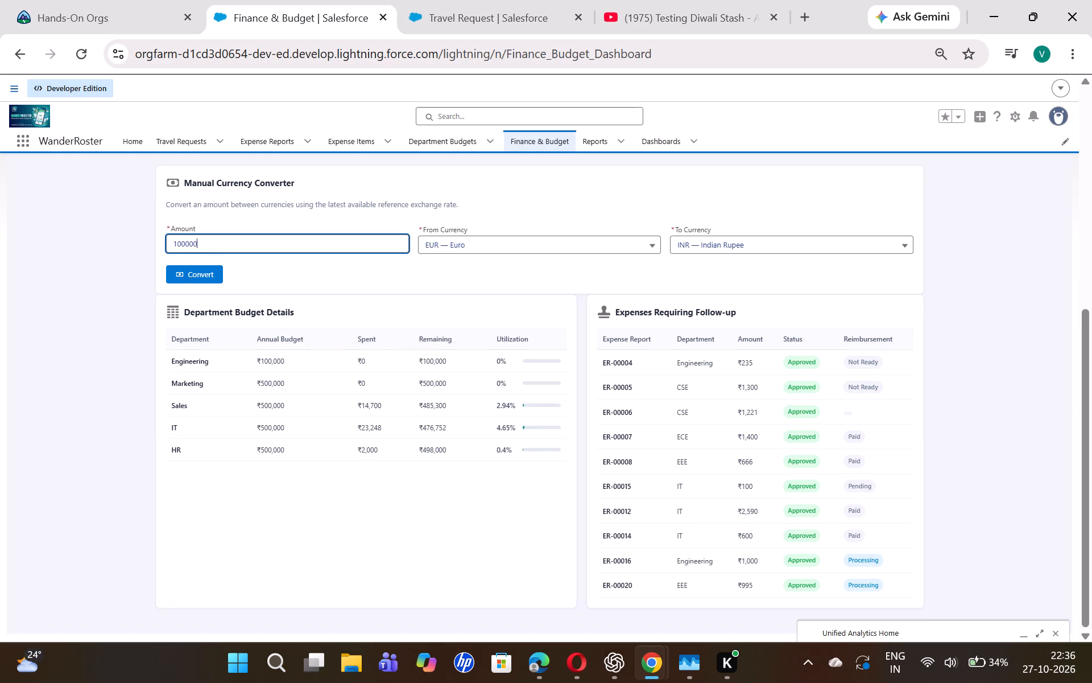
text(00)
click(203, 277)
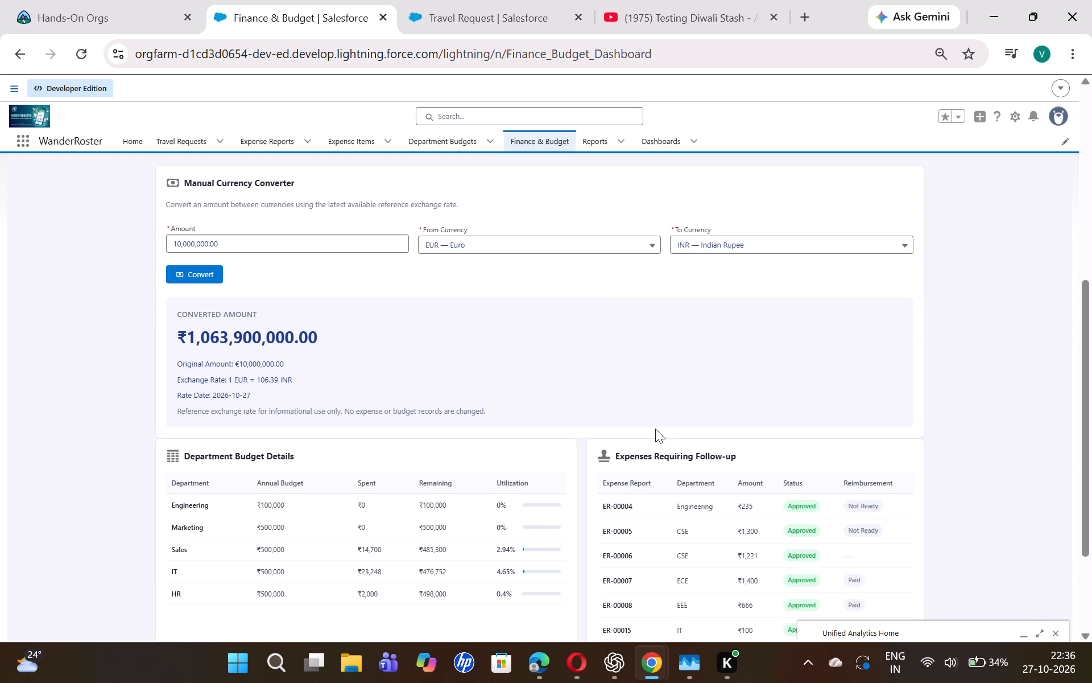
Convert 1,000,000 and then 100,000 from EUR to INR in the Manual Currency Converter.
scroll(655, 429, down, 1)
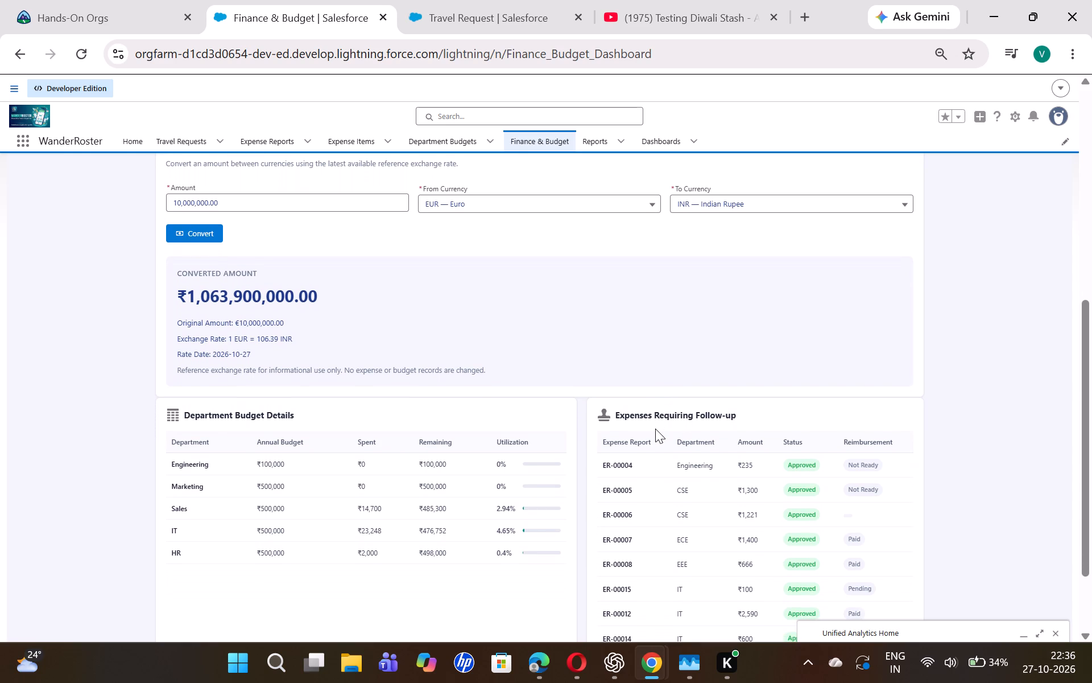
scroll(655, 429, down, 1)
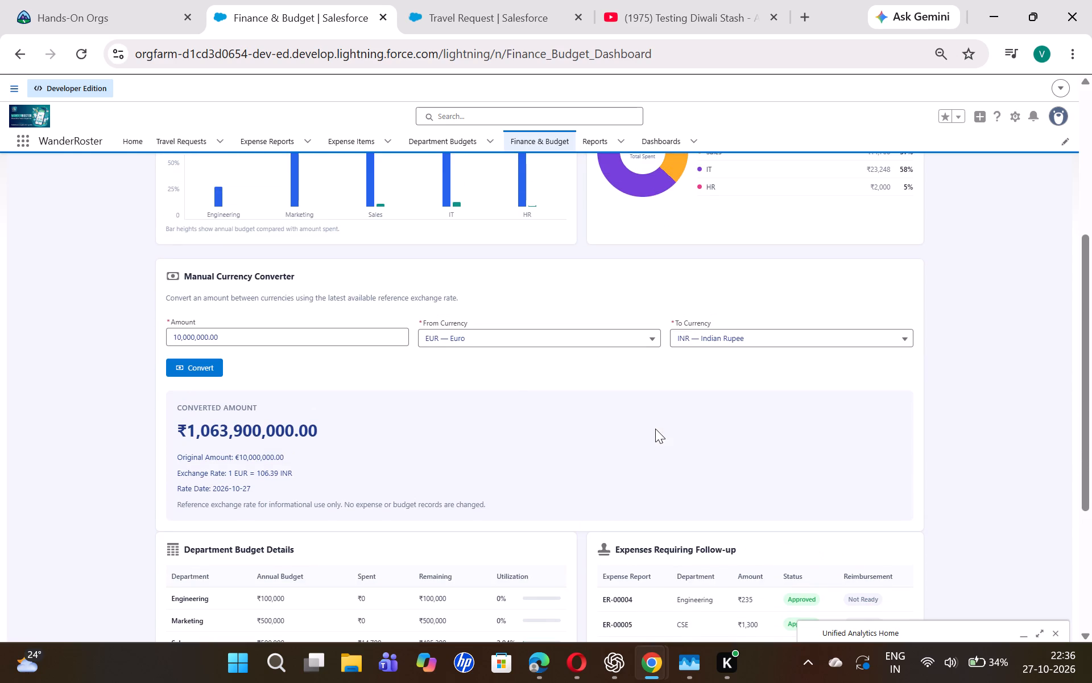
click(258, 337)
key(BackSpace)
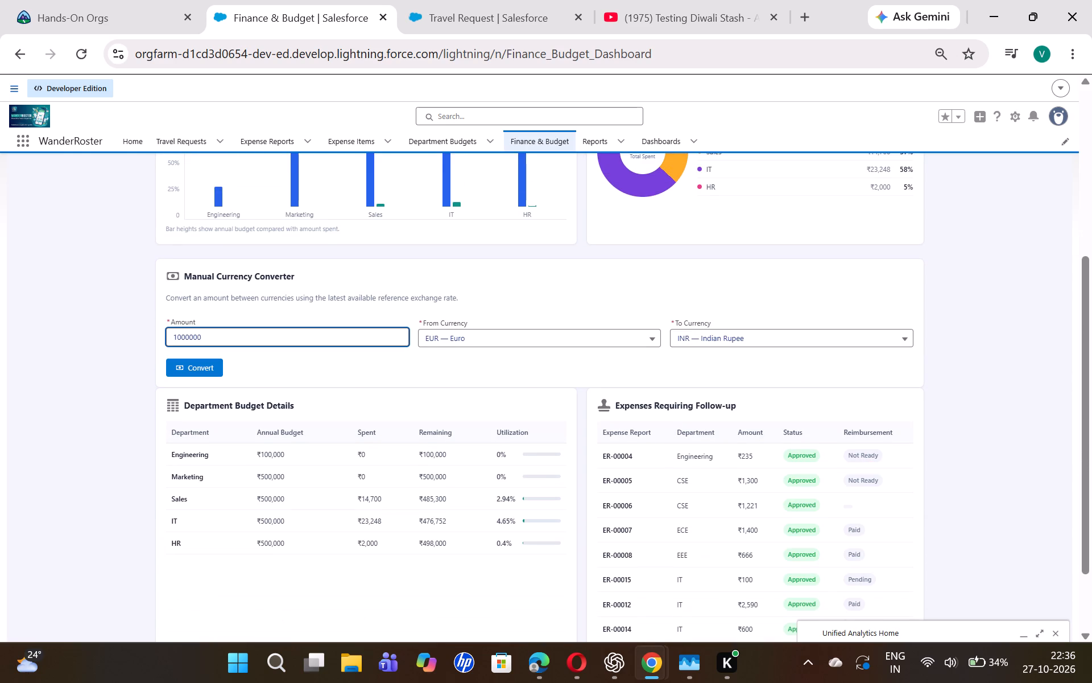
click(209, 369)
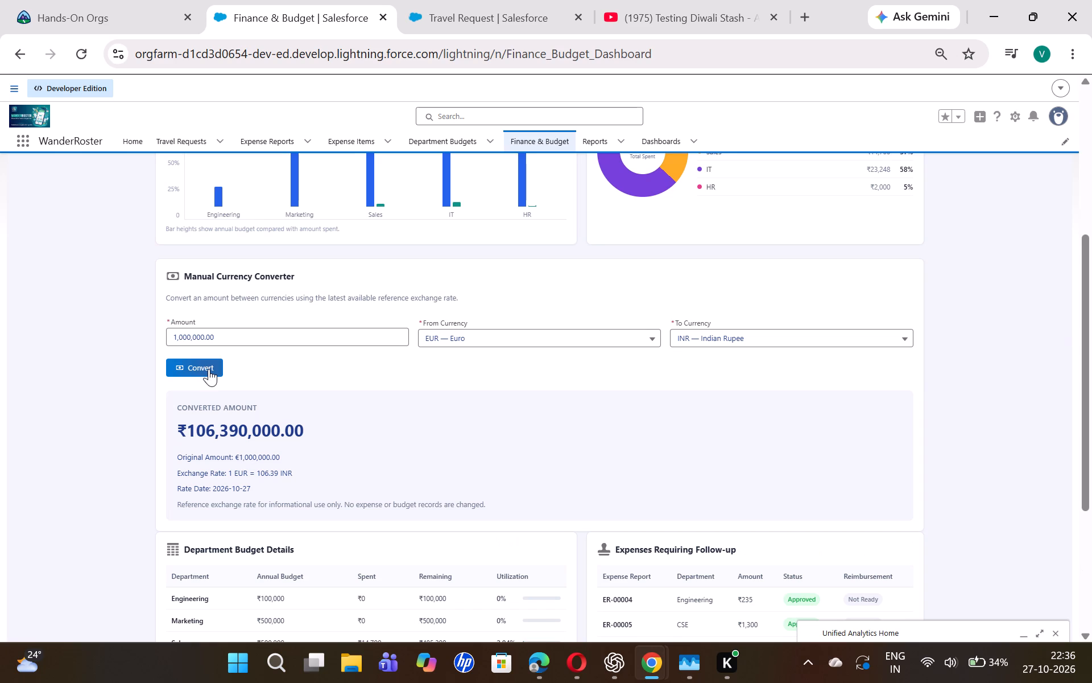
click(225, 336)
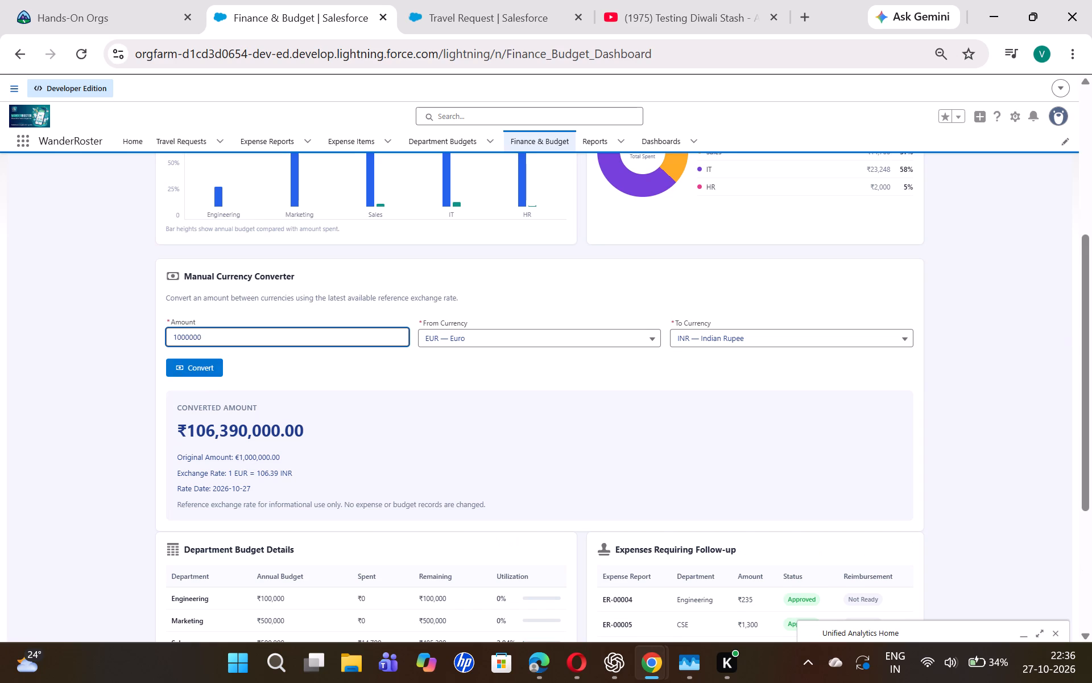
key(BackSpace)
click(213, 360)
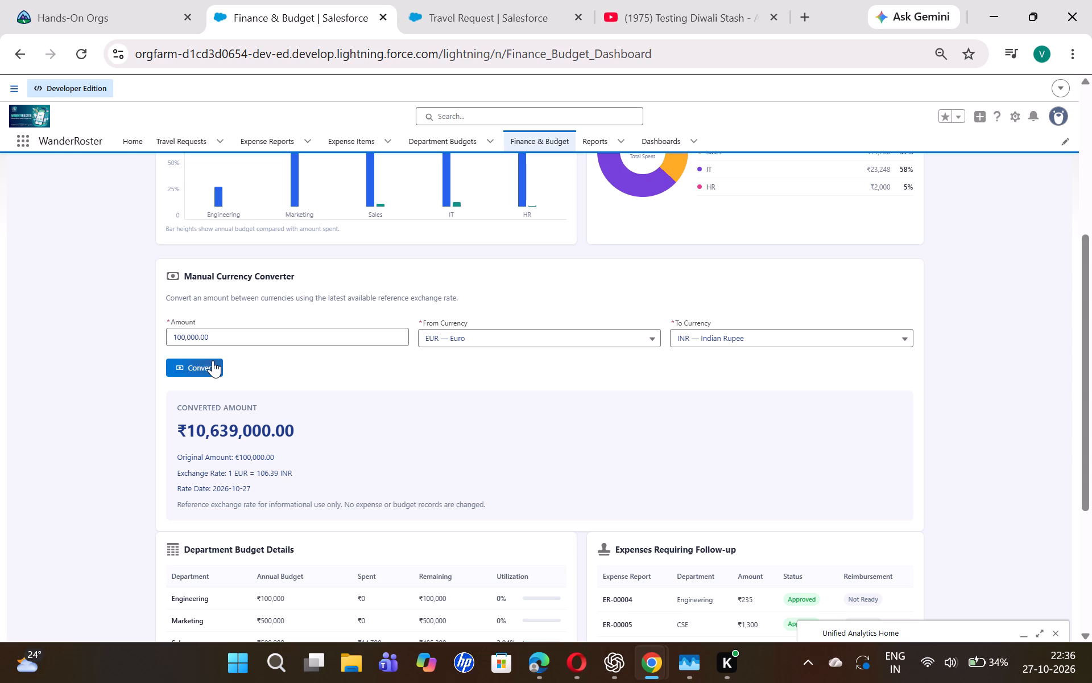
Open Setup for the current app, check the existing Travel Request page, and return to the Setup home page.
click(1015, 118)
key(ctrl+equal)
key(ctrl+equal)
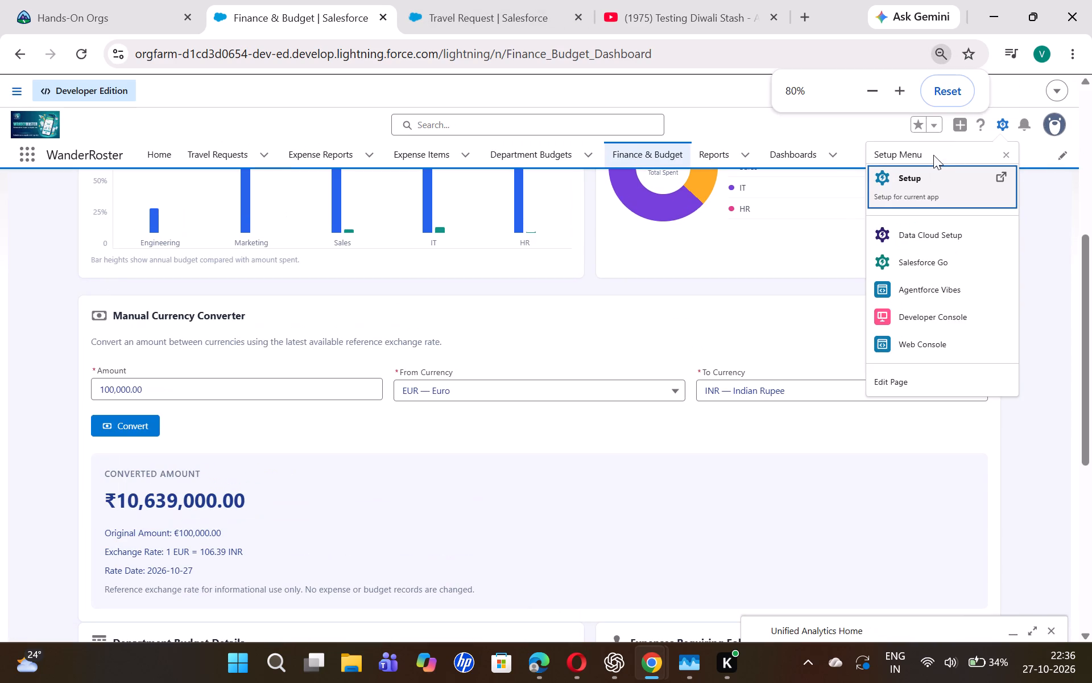
click(904, 175)
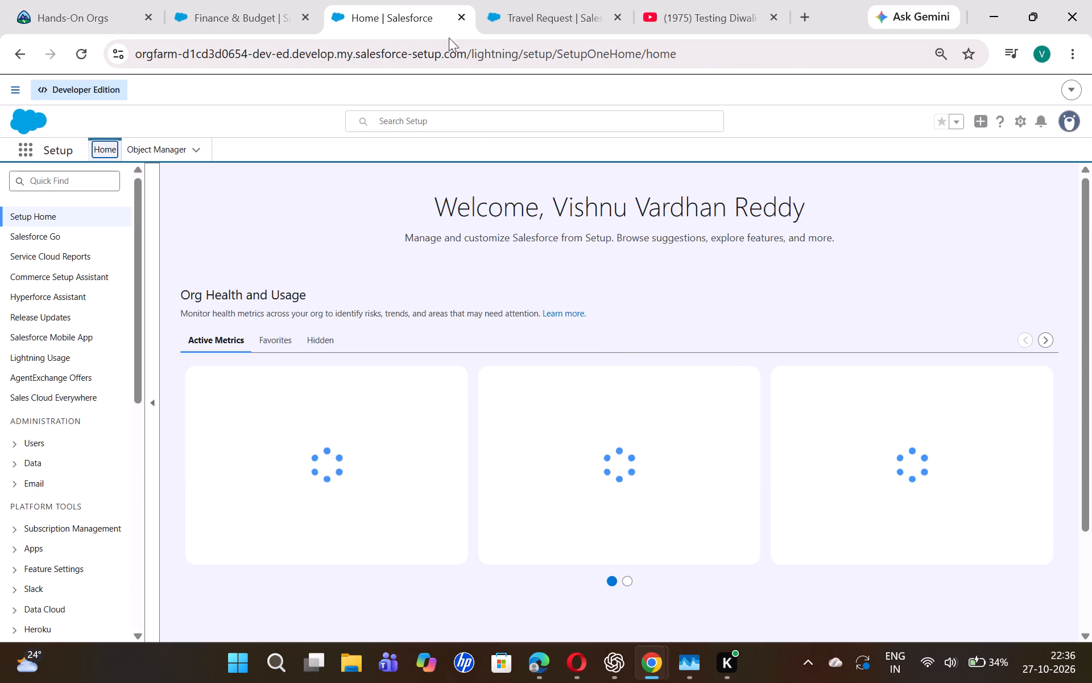
click(531, 2)
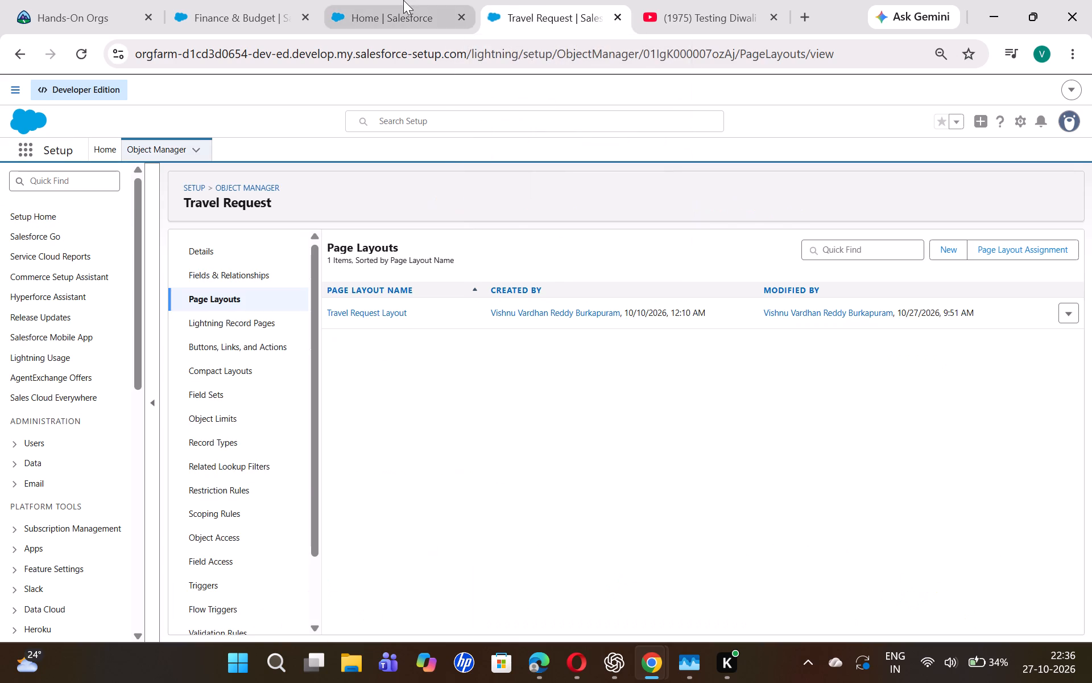
click(403, 0)
Examine the org health metrics and the Recent Items list on the Setup home page.
scroll(291, 542, down, 1)
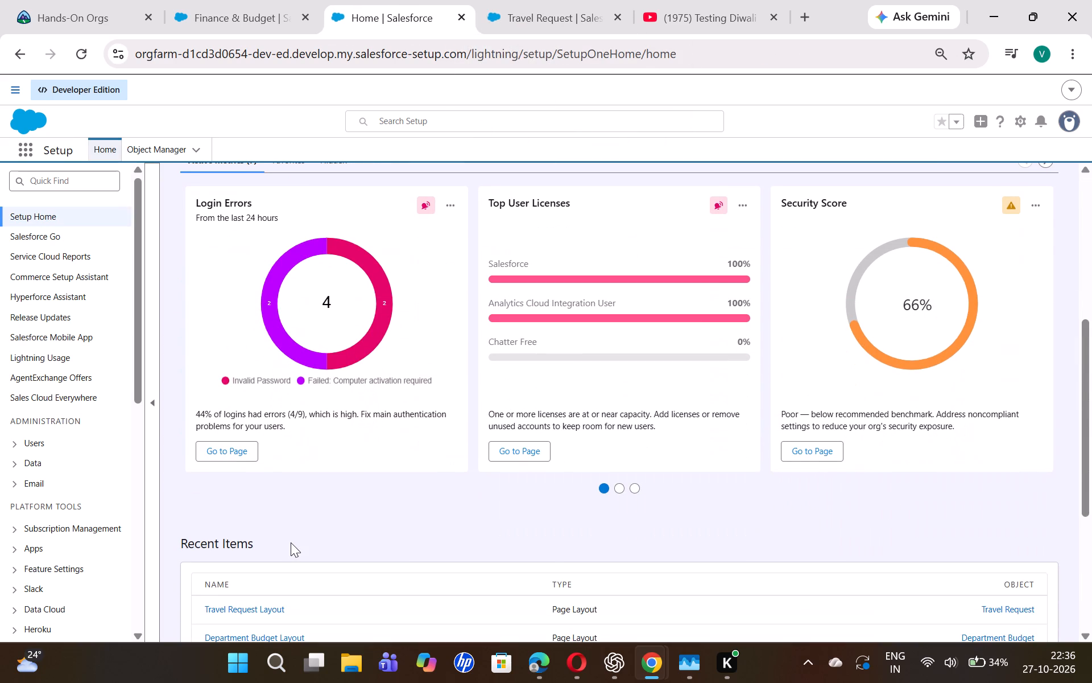
scroll(291, 542, down, 1)
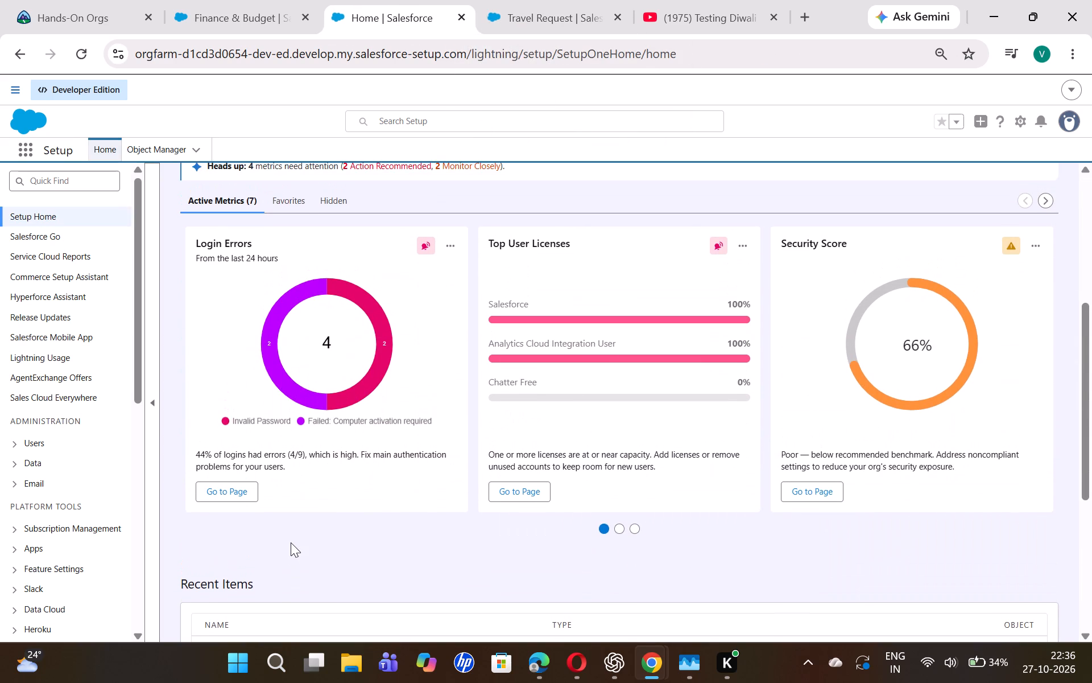
scroll(291, 542, down, 1)
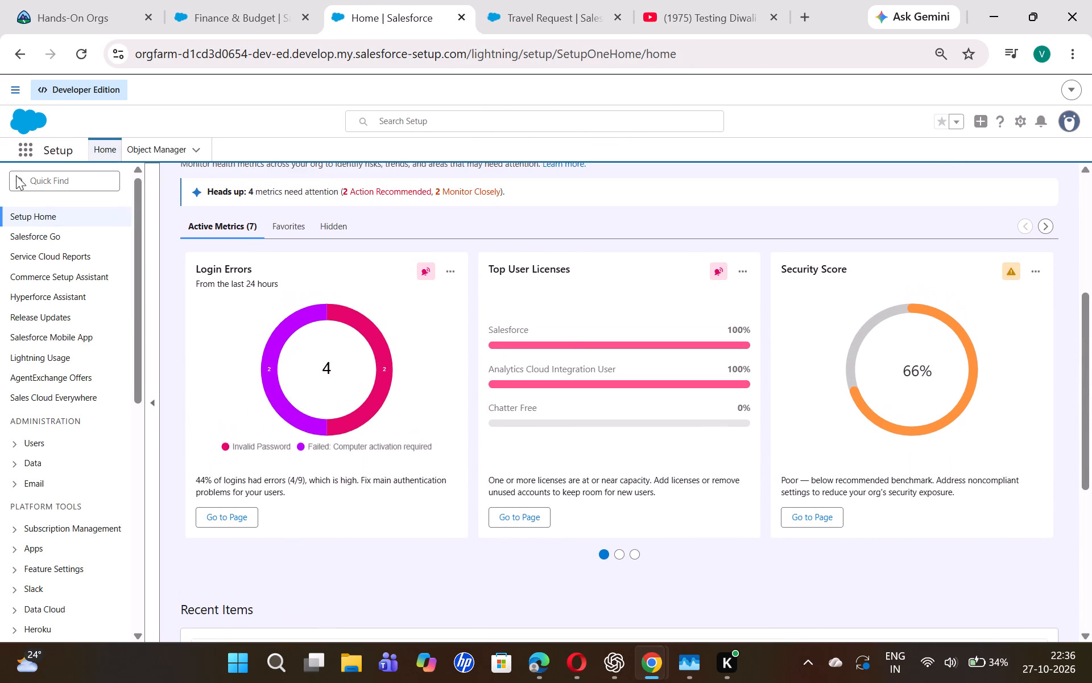
scroll(221, 381, up, 4)
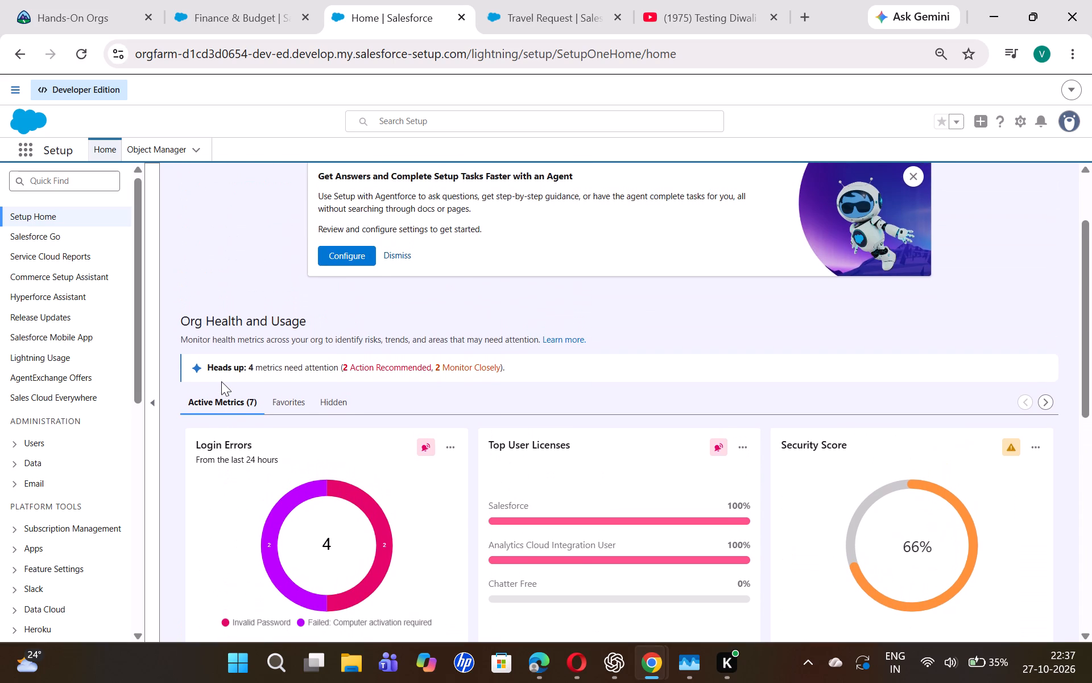
scroll(221, 381, down, 2)
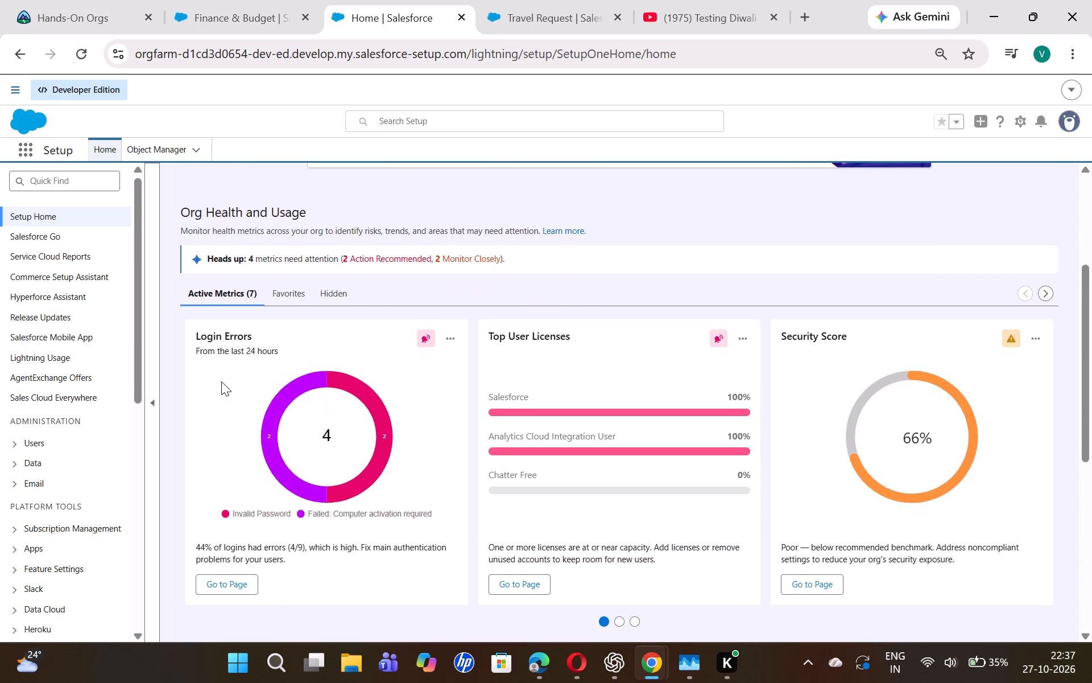
scroll(221, 381, down, 3)
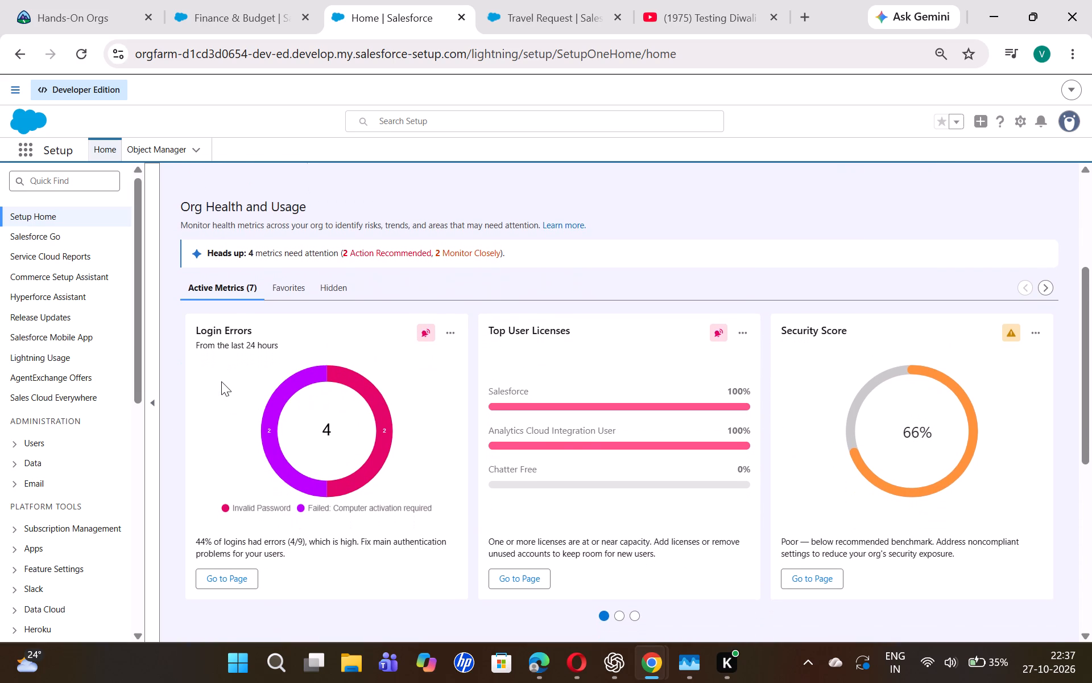
scroll(221, 381, down, 1)
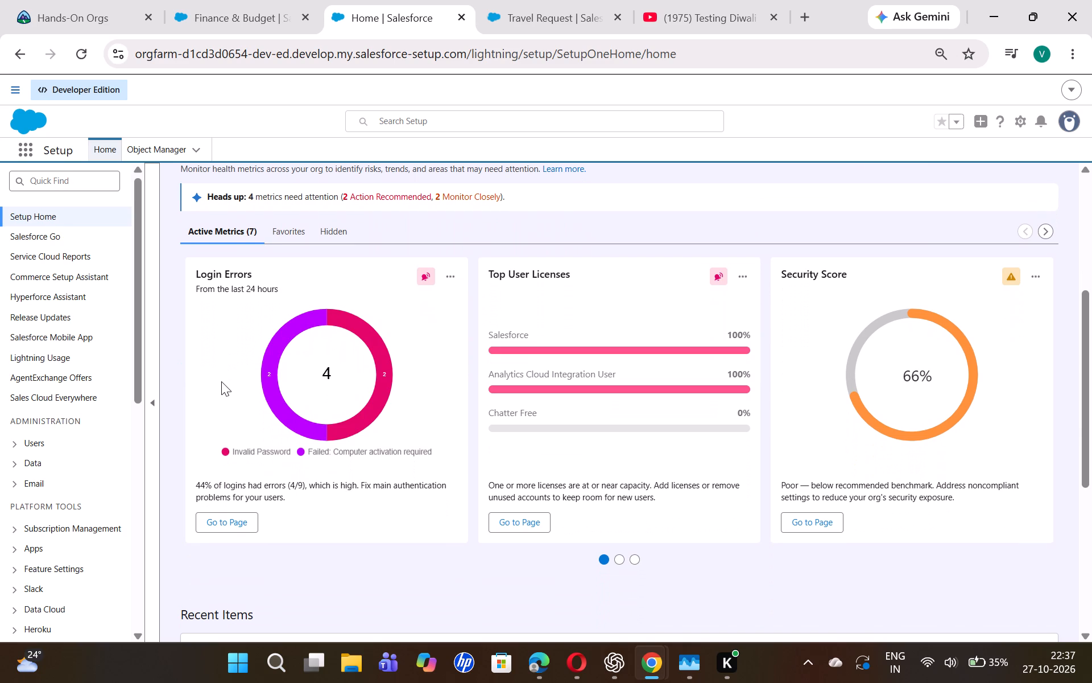
scroll(221, 381, down, 3)
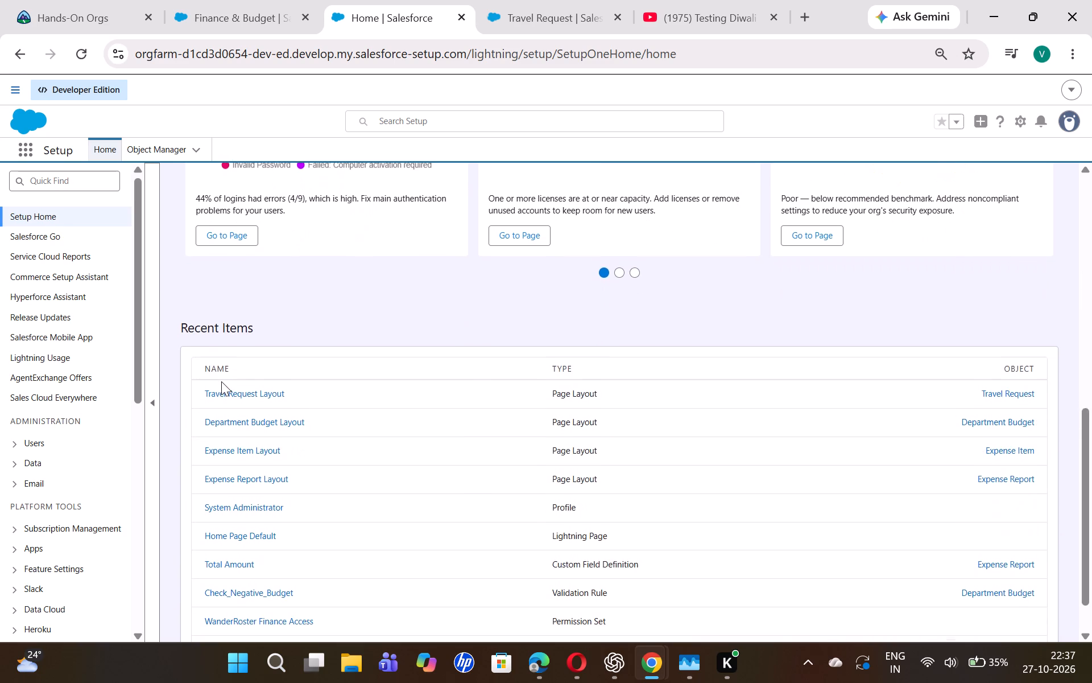
scroll(221, 381, down, 5)
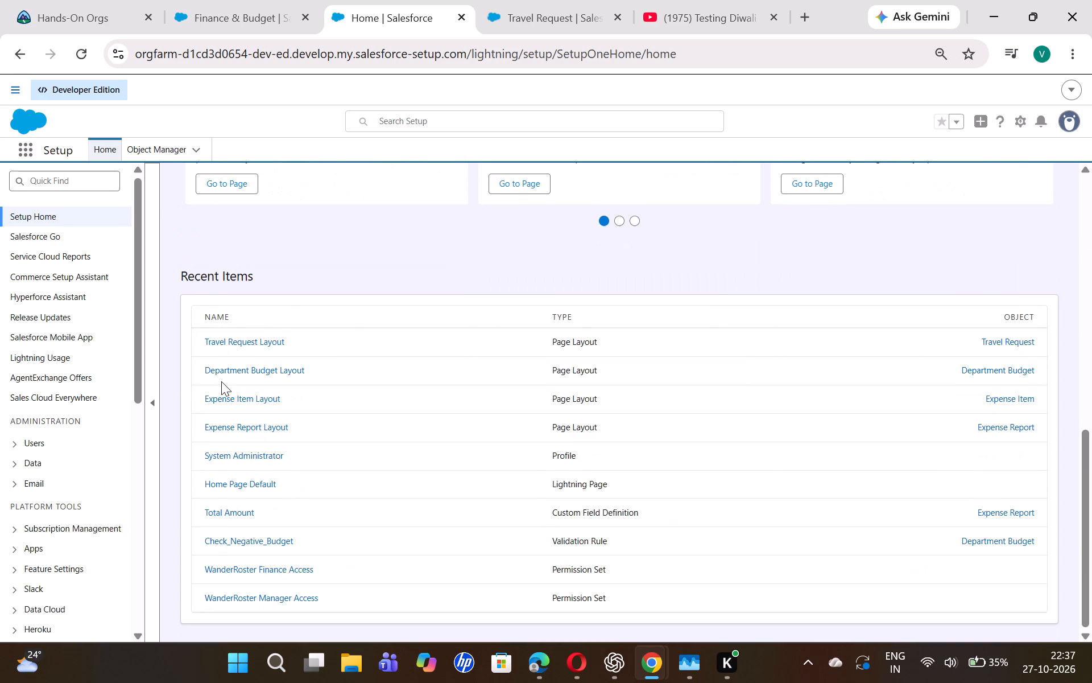
scroll(221, 381, down, 1)
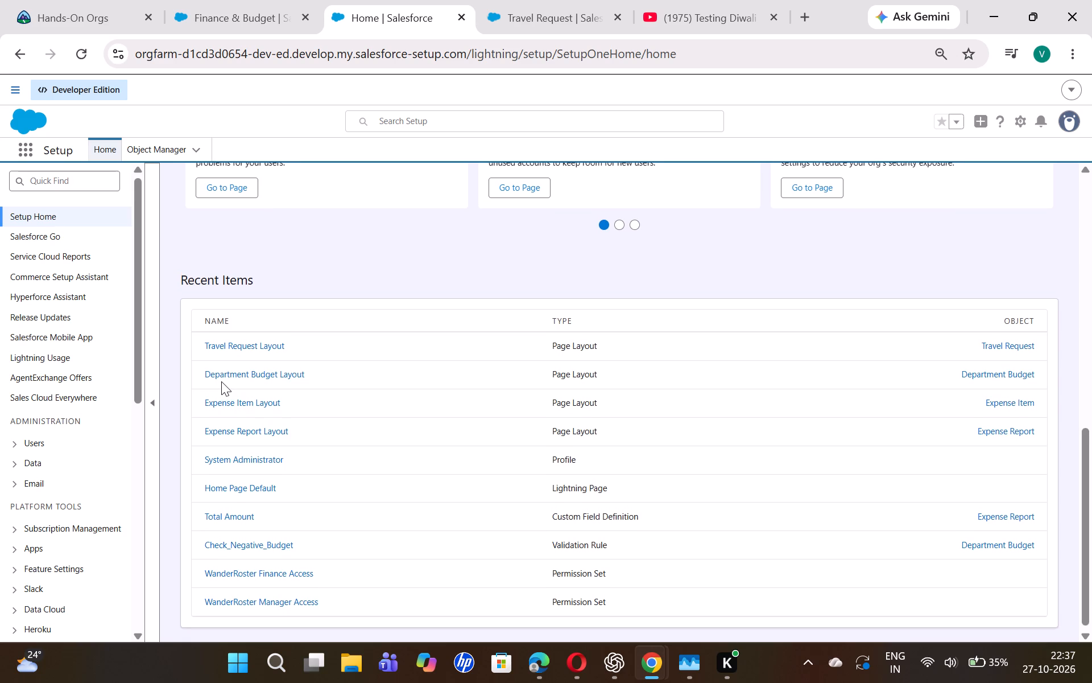
scroll(221, 381, up, 7)
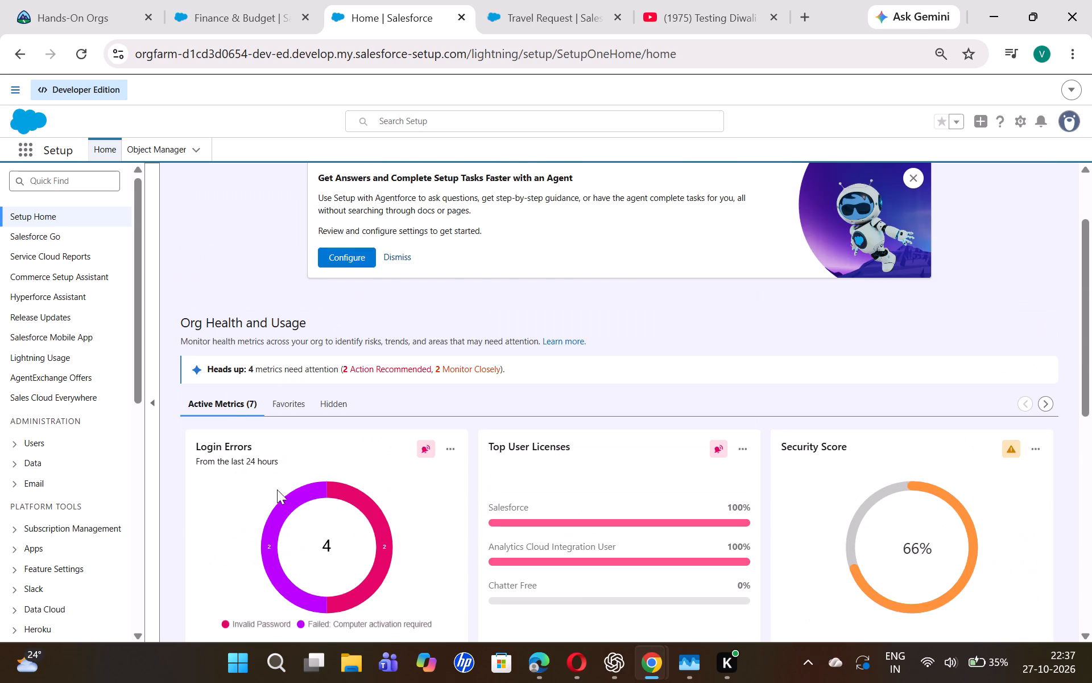
scroll(259, 448, down, 2)
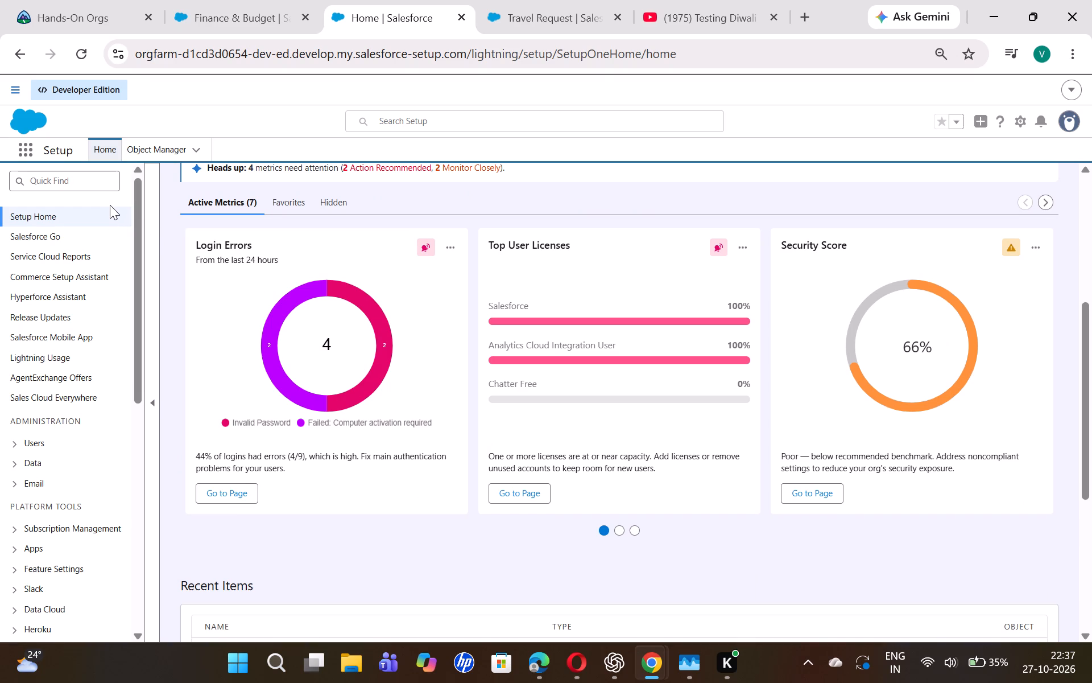
Search the Object Manager for "trav" and open the Travel Request object.
key(ctrl+equal)
key(ctrl+equal)
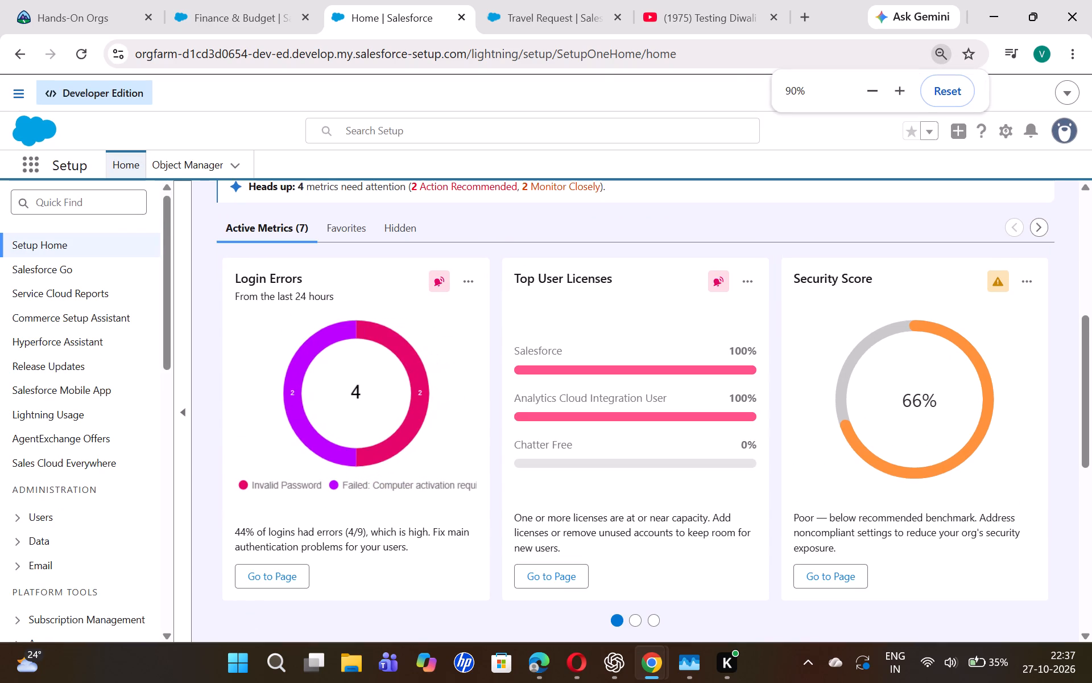
click(182, 164)
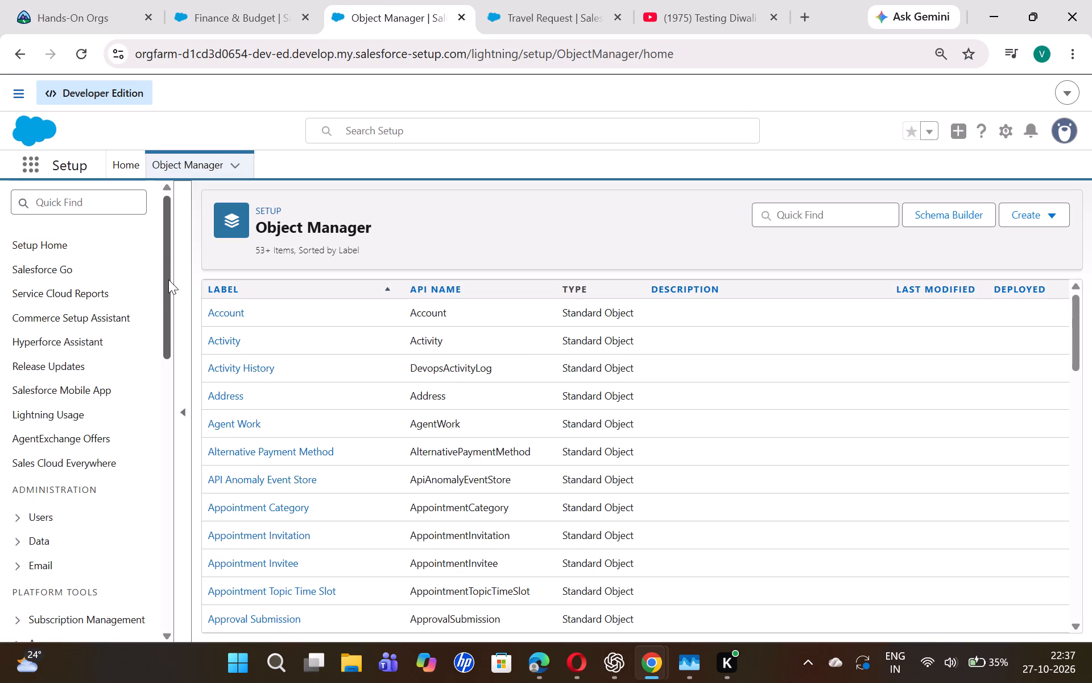
drag(166, 282, 131, 629)
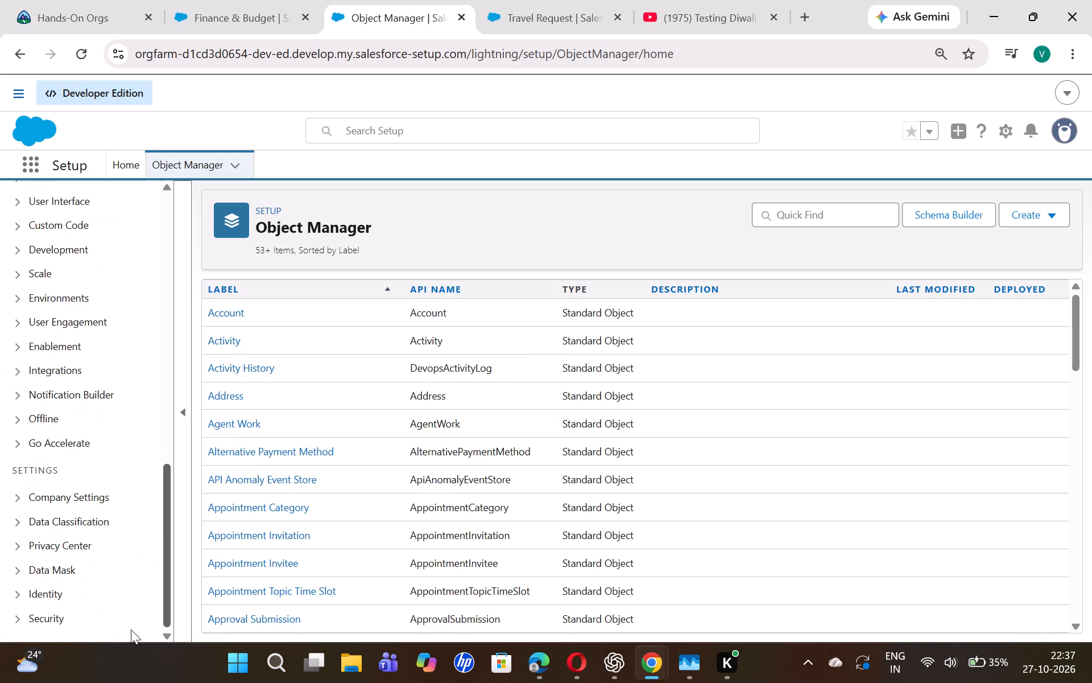
drag(131, 629, 156, 170)
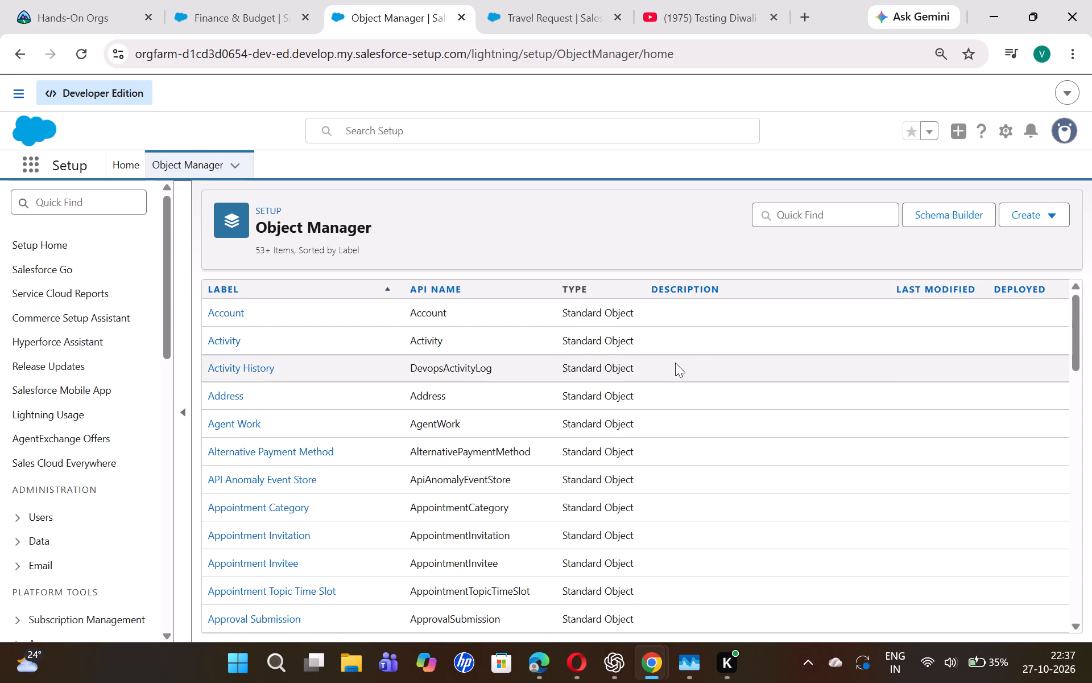
click(800, 219)
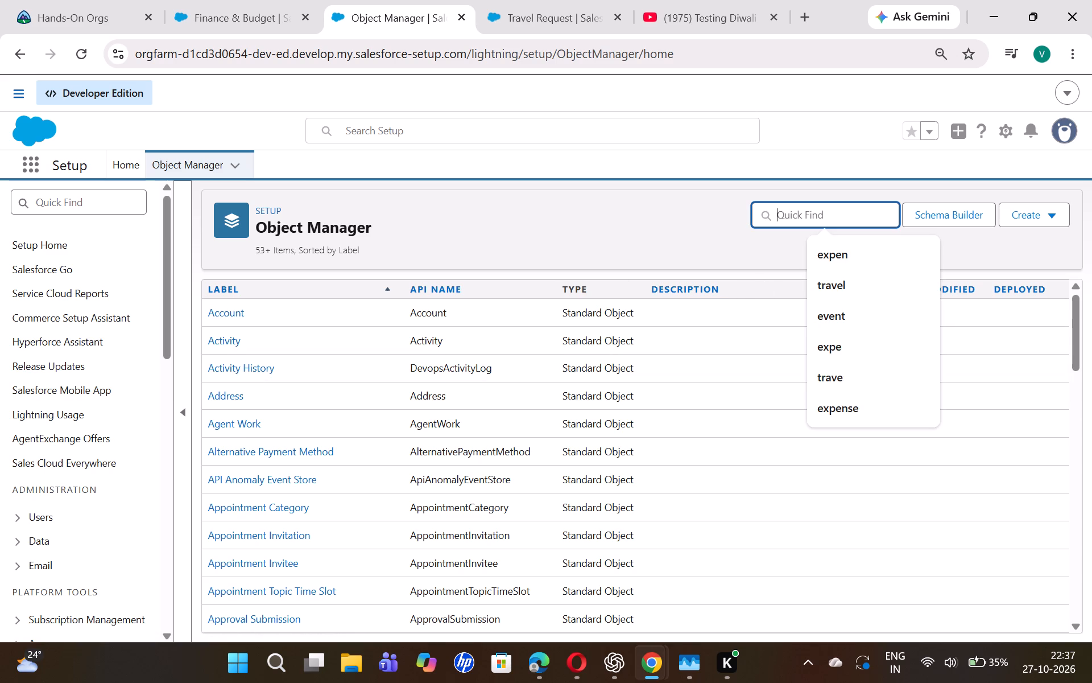
text(tra)
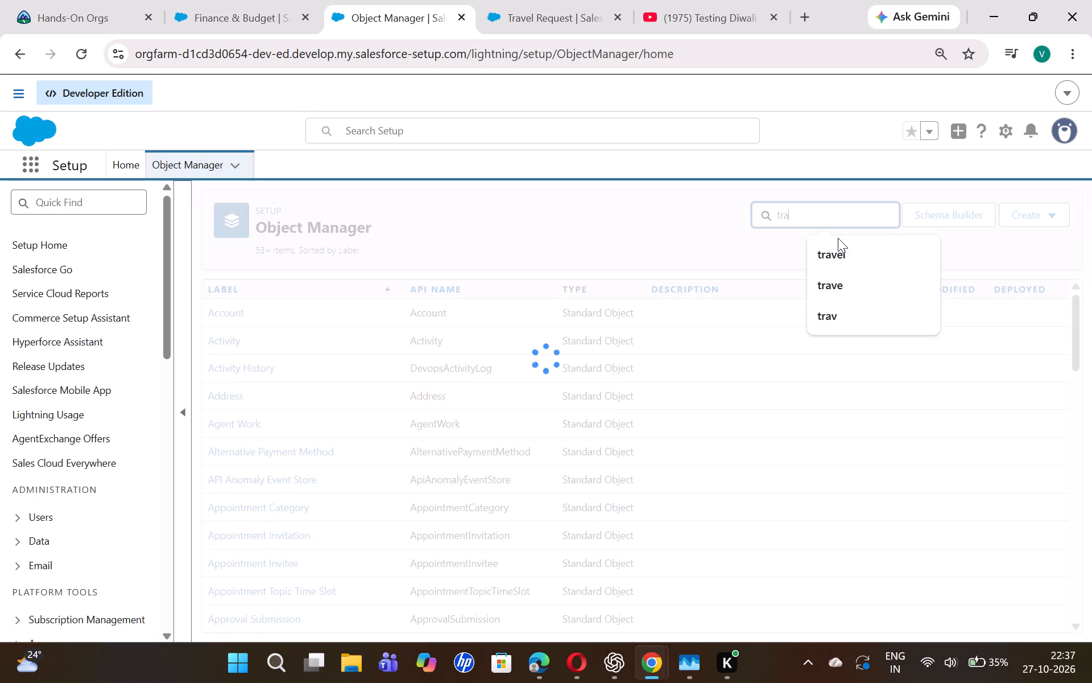
key(v)
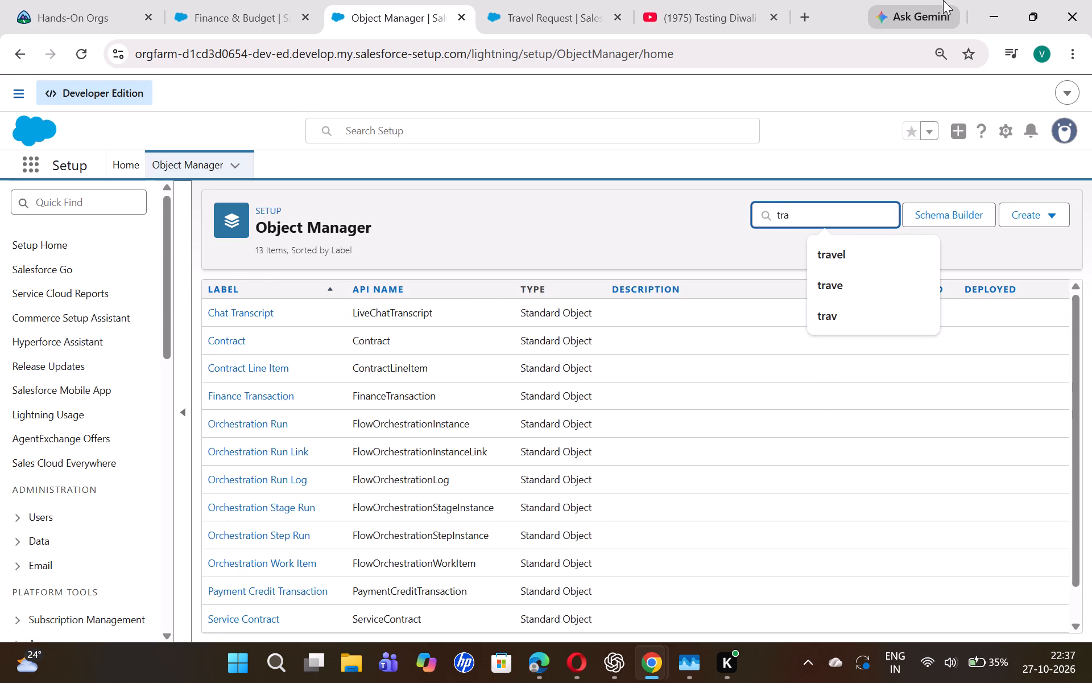
click(230, 316)
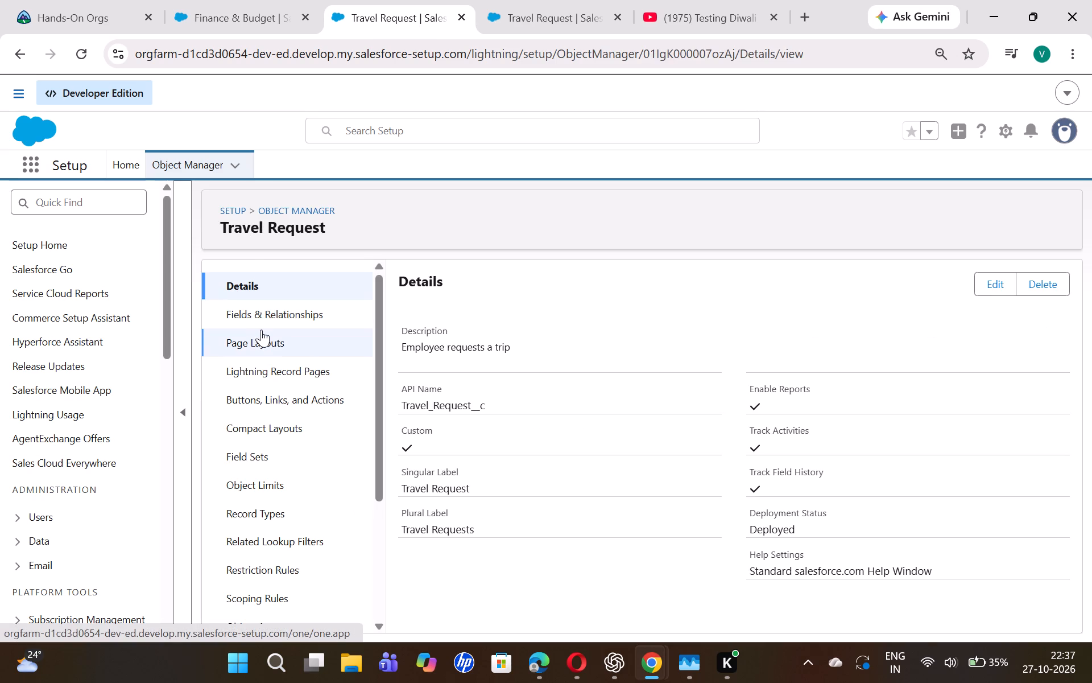
Examine the Travel Request object's page layouts list and its full list of fields and relationships.
click(261, 330)
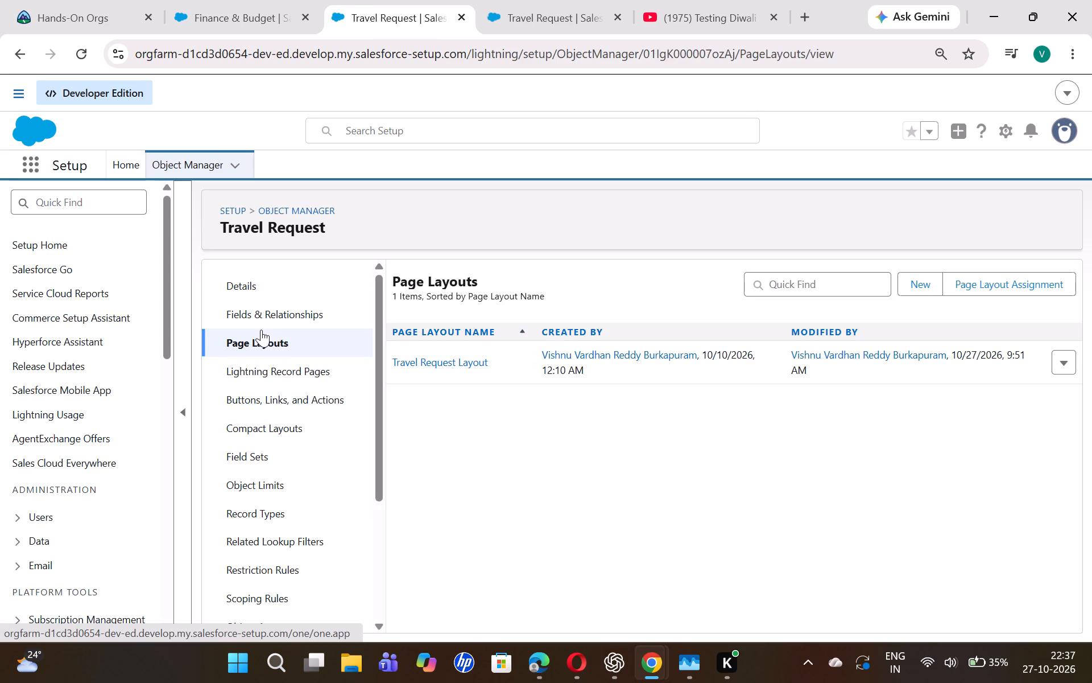
click(284, 312)
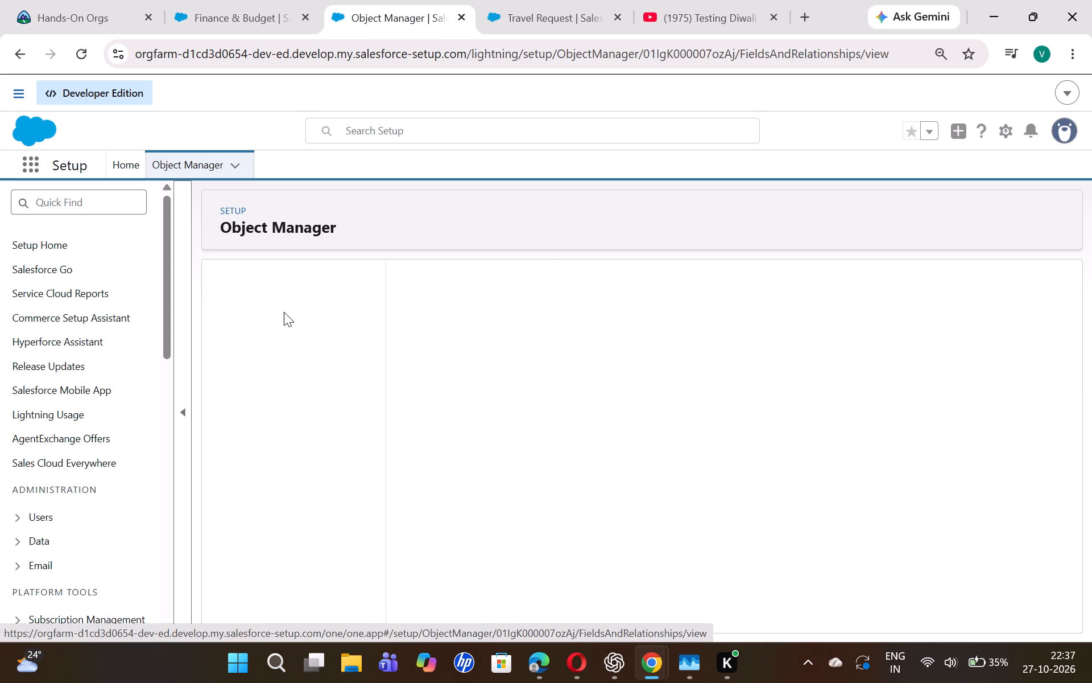
scroll(586, 455, down, 8)
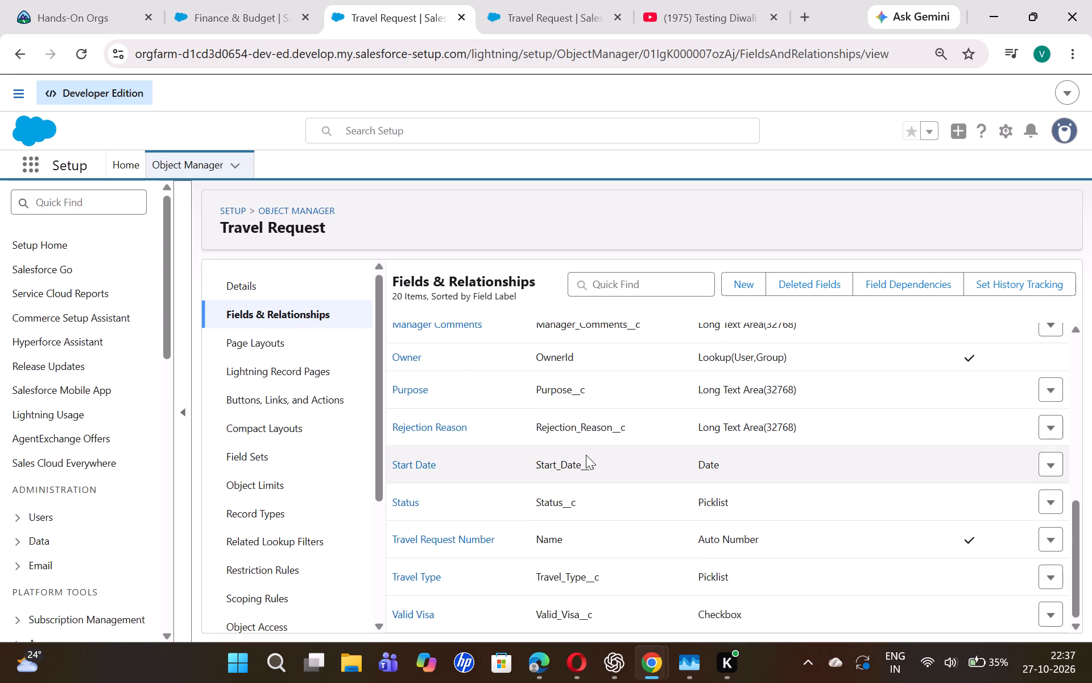
scroll(586, 455, down, 4)
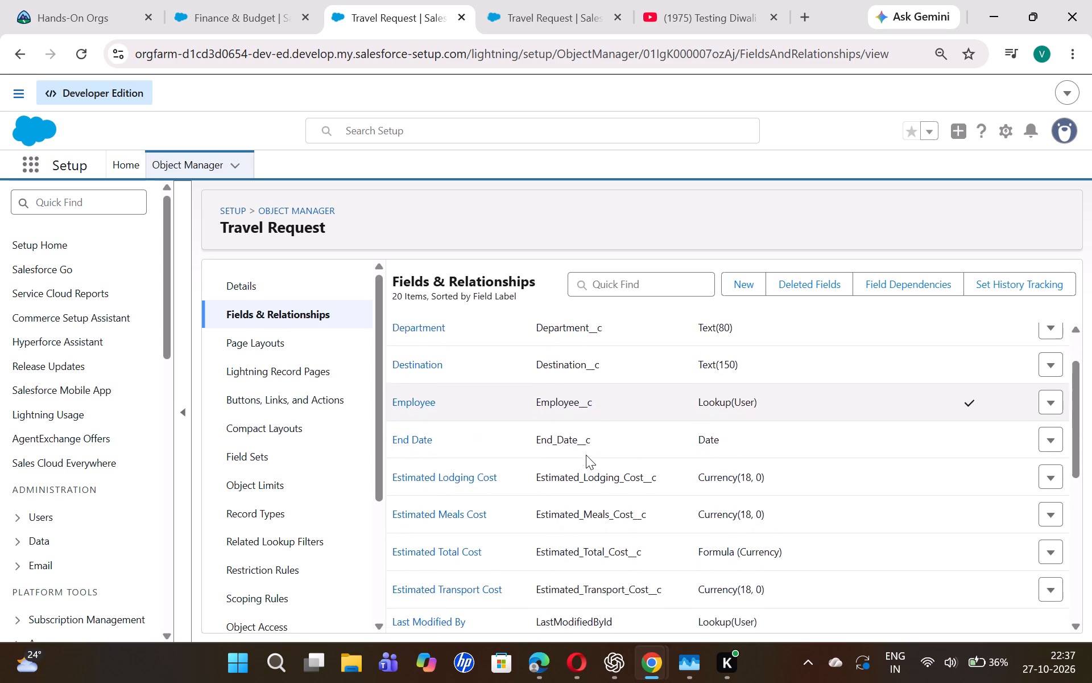
scroll(586, 455, down, 1)
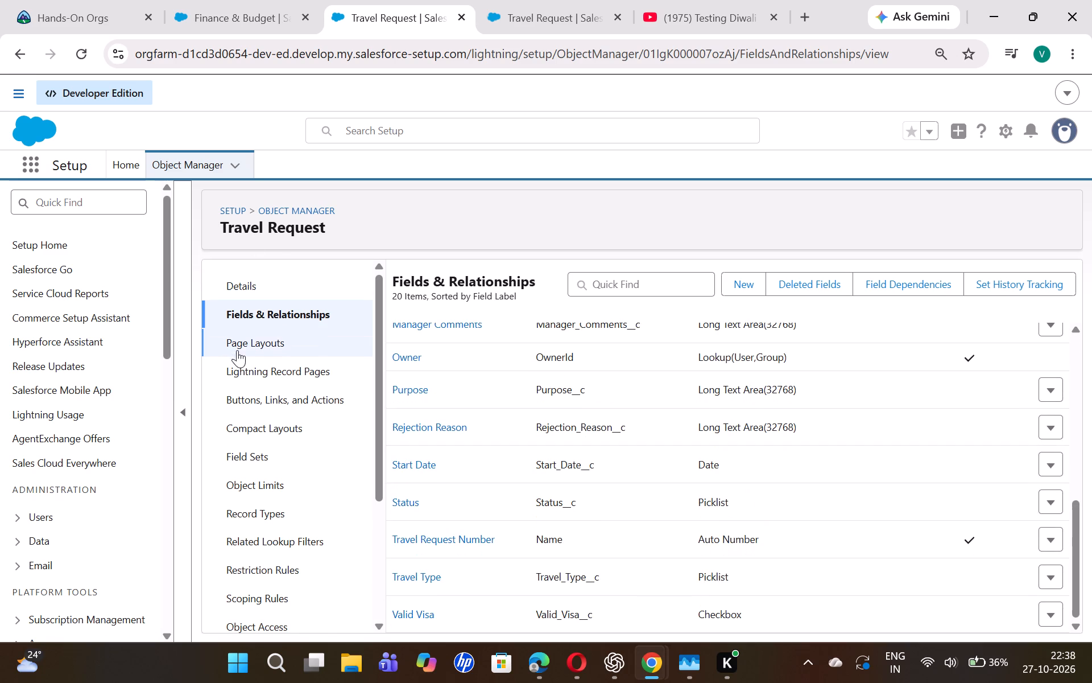
Open the Travel Request Layout from the object's page layouts and view its sample record sections.
click(249, 348)
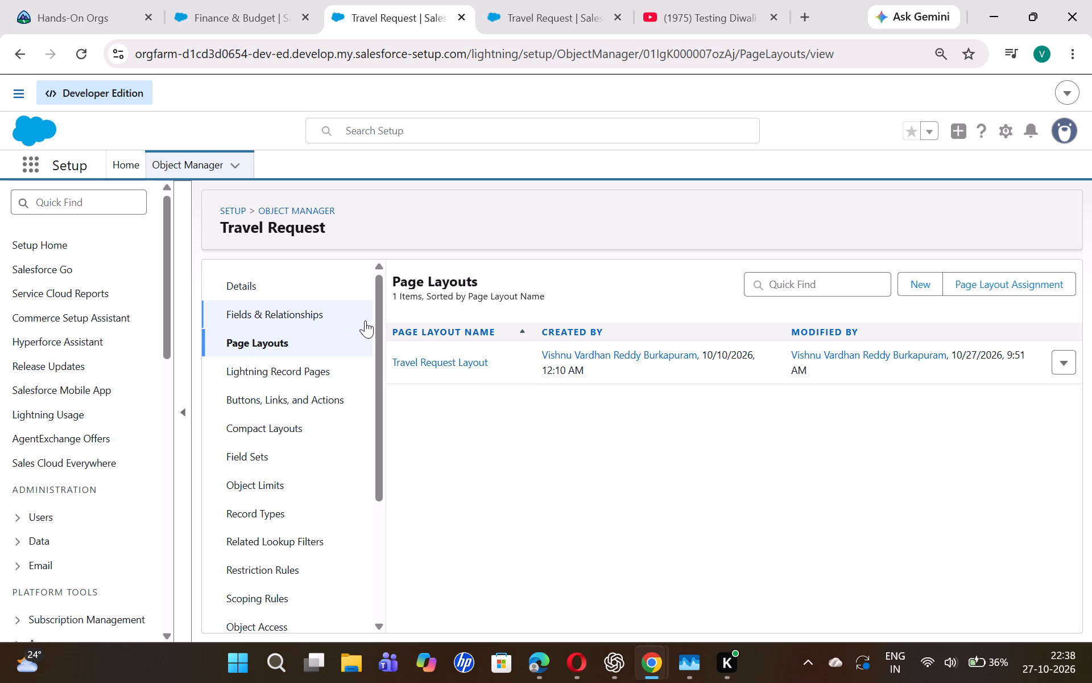
click(453, 358)
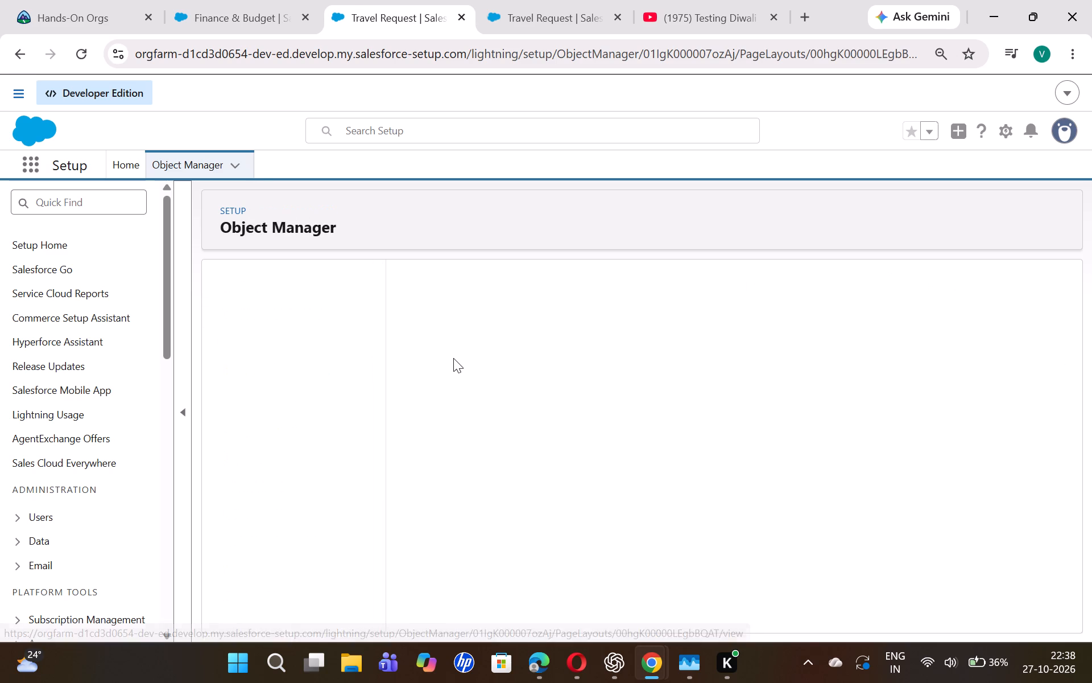
scroll(657, 489, down, 1)
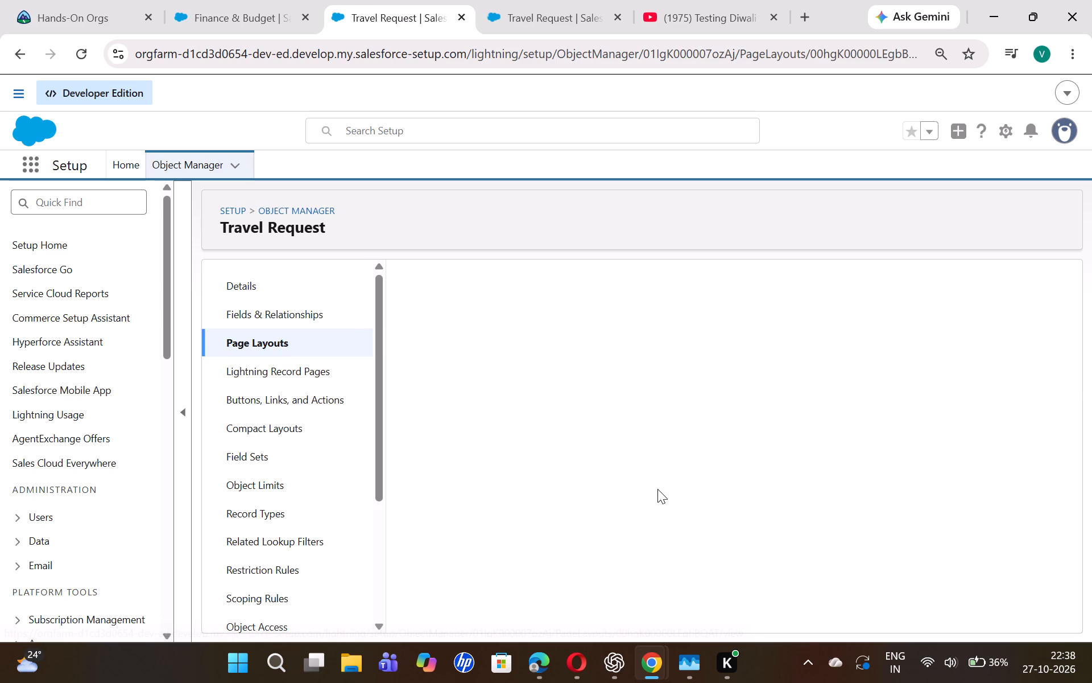
scroll(657, 489, down, 2)
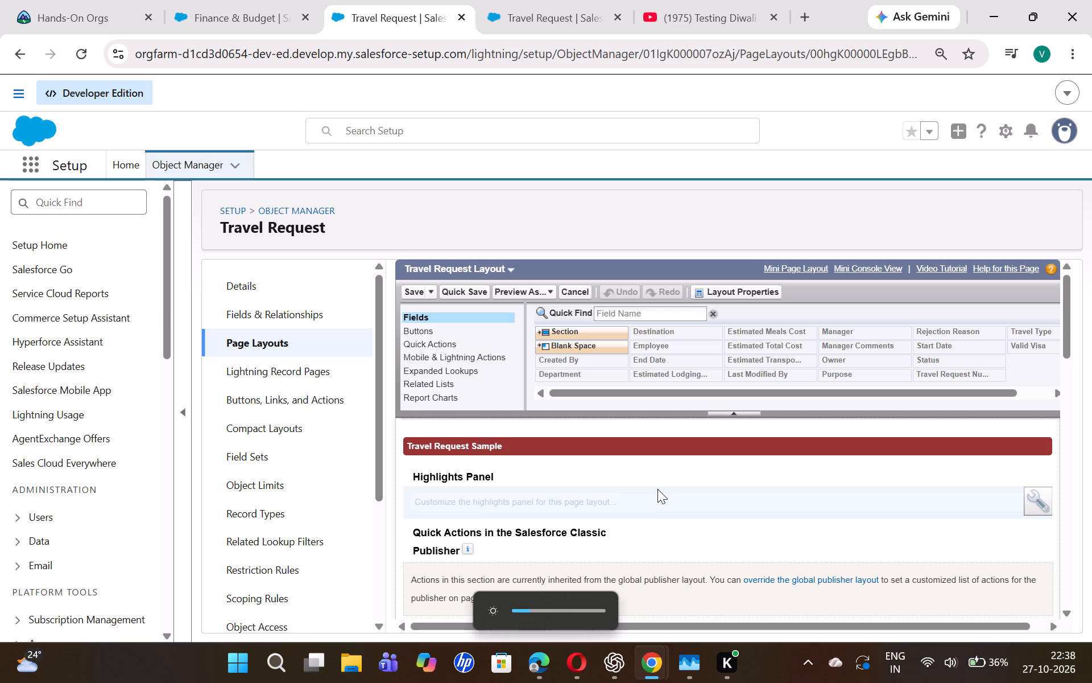
scroll(657, 489, down, 2)
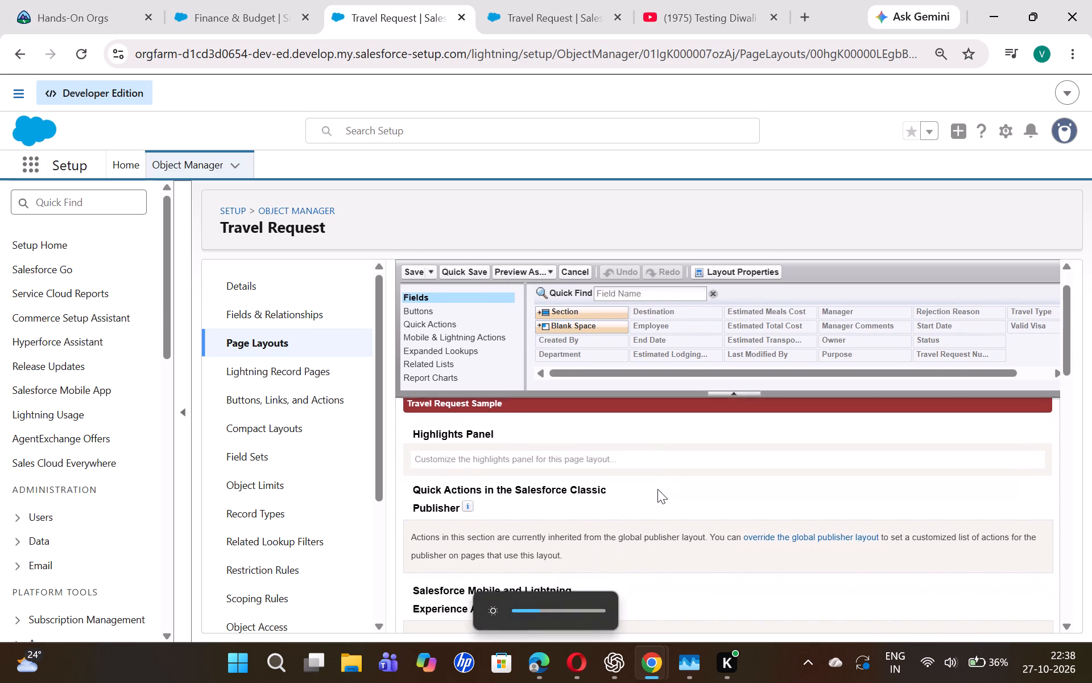
scroll(657, 489, down, 3)
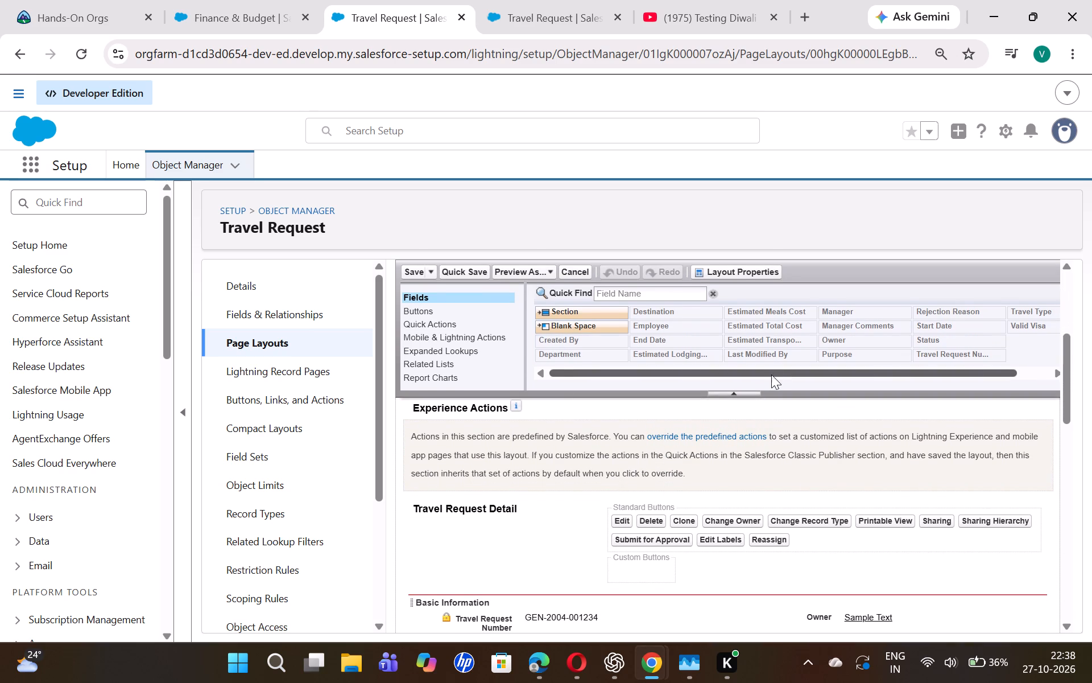
Examine the layout's available Fields, Buttons, Quick Actions and Mobile & Lightning Actions, along with the Travel Request Detail sections.
drag(771, 375, 911, 361)
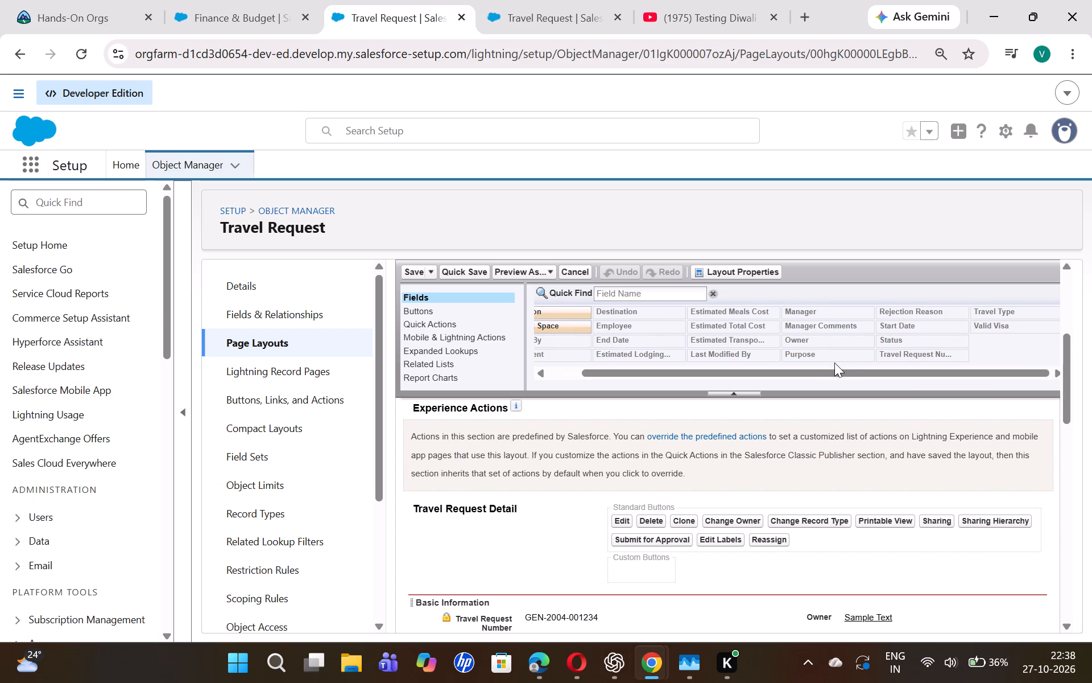
drag(813, 372, 562, 366)
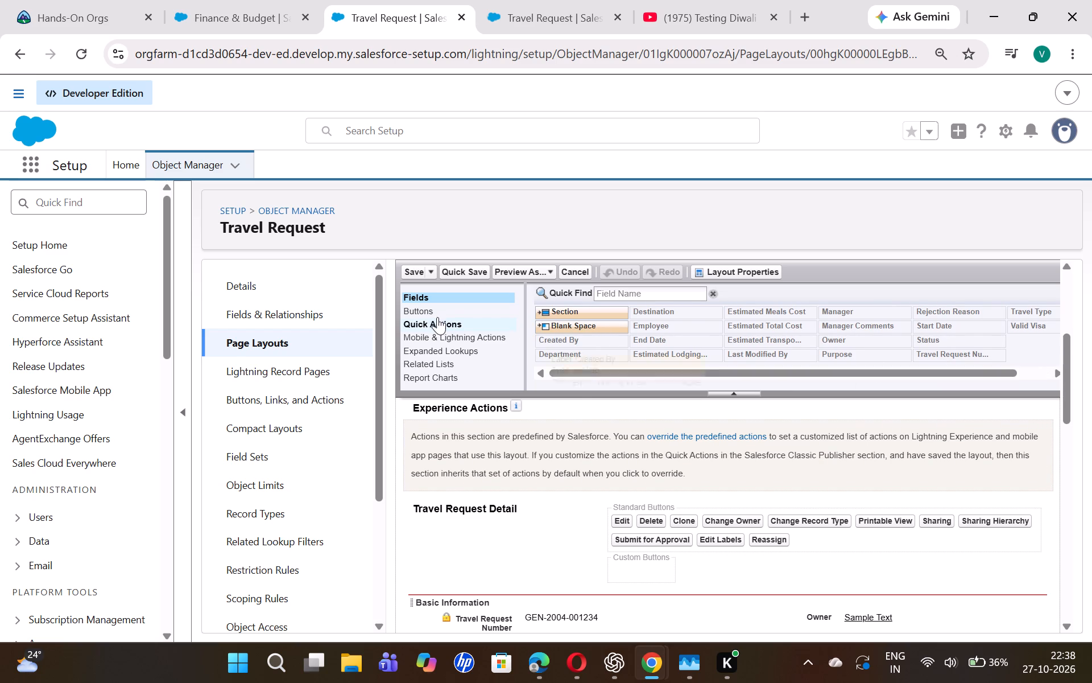
click(436, 315)
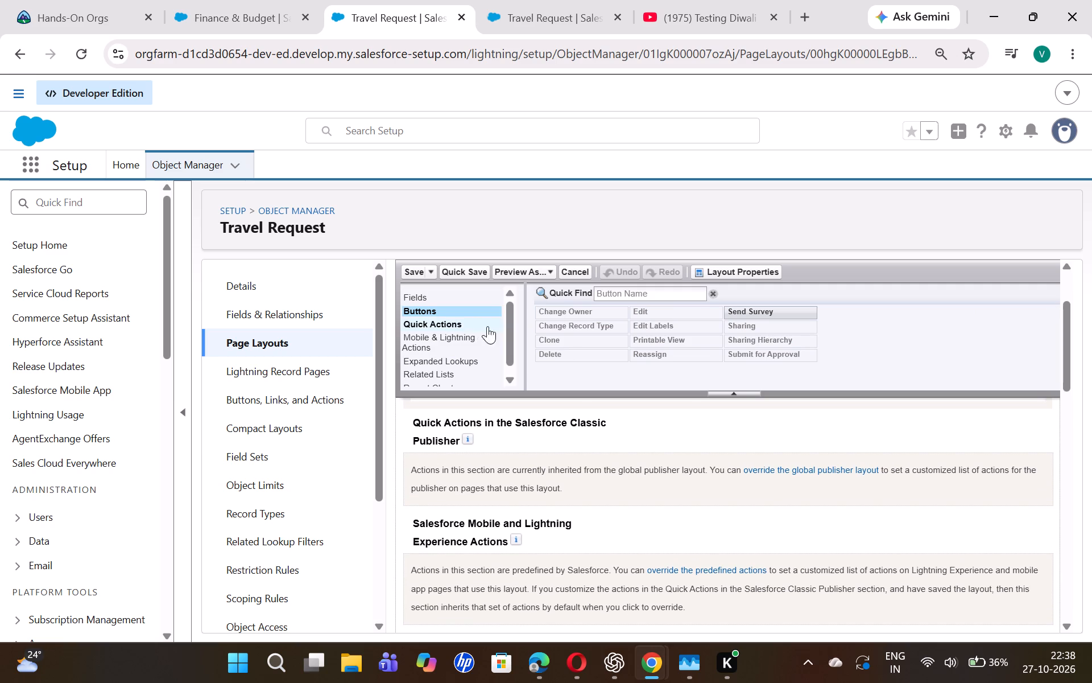
click(477, 324)
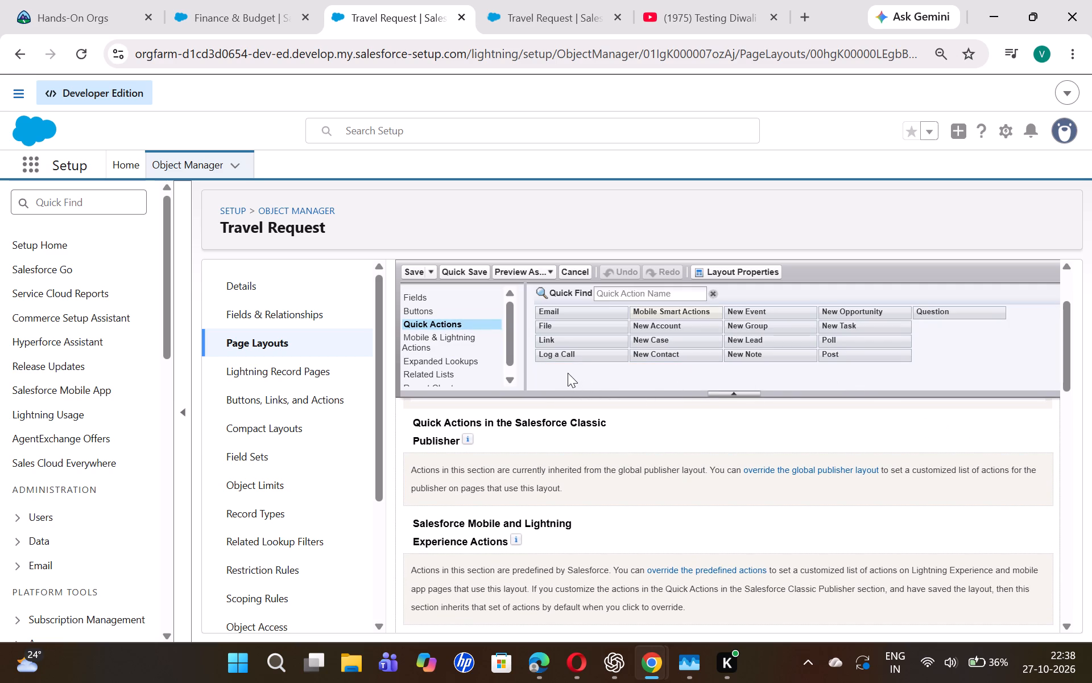
click(466, 341)
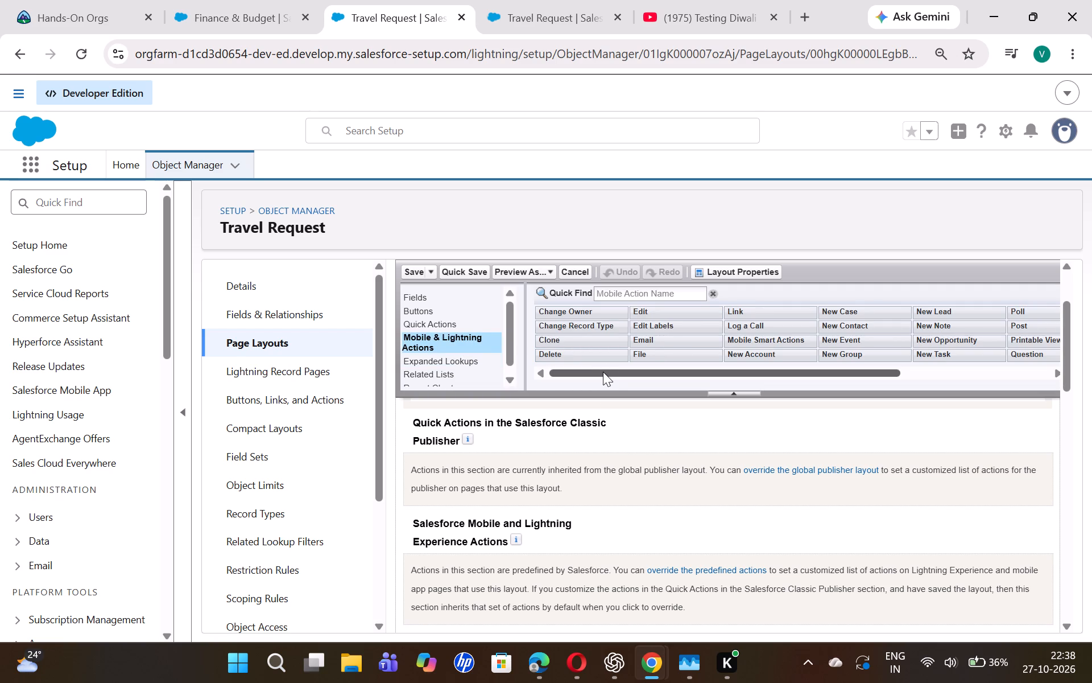
drag(603, 372, 853, 354)
scroll(789, 482, right, 1)
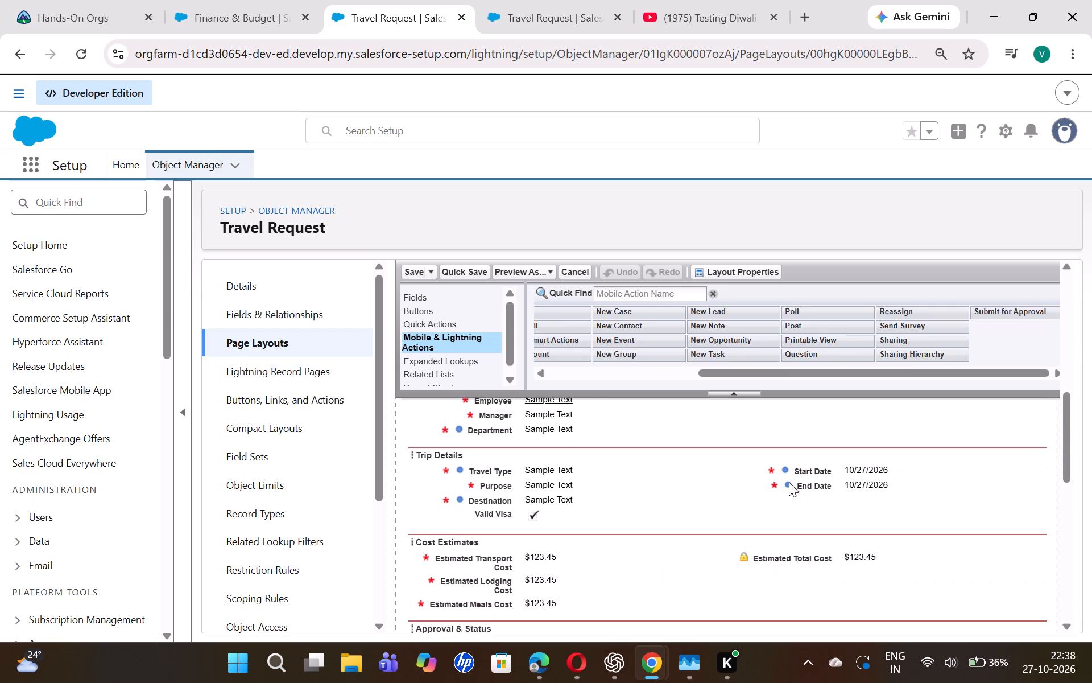
scroll(789, 482, right, 1)
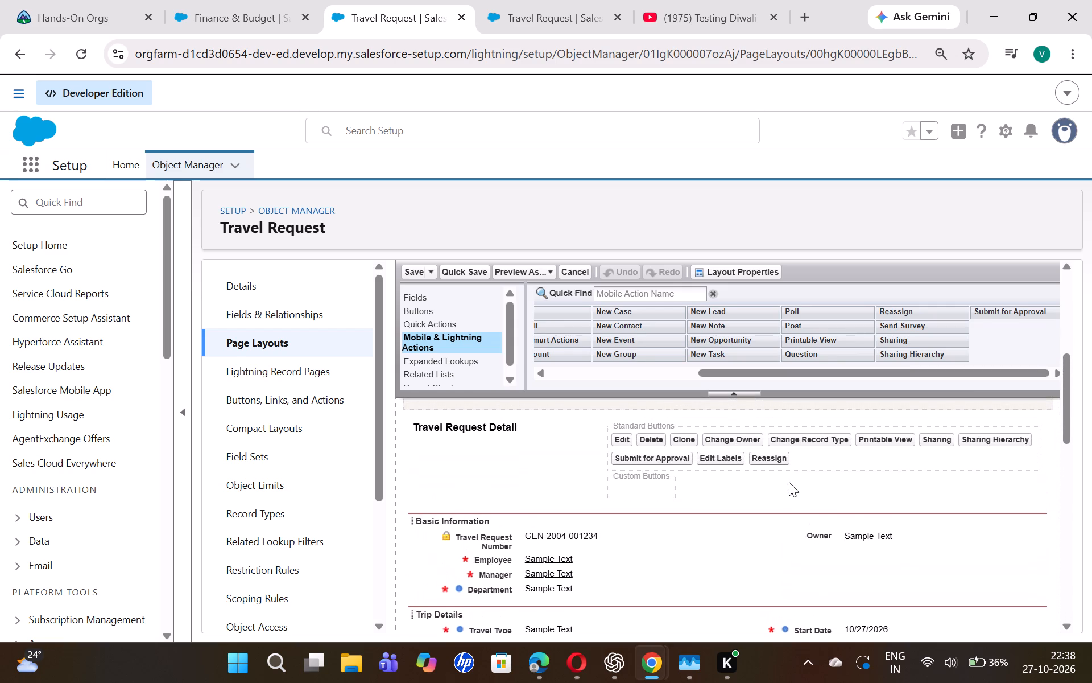
scroll(789, 482, right, 3)
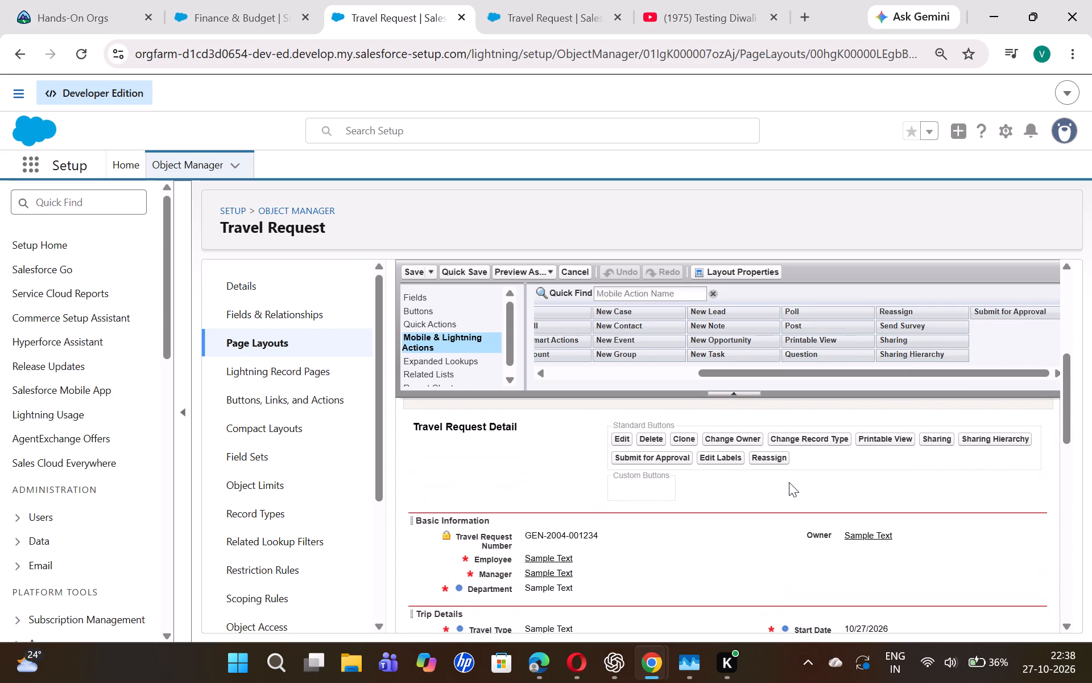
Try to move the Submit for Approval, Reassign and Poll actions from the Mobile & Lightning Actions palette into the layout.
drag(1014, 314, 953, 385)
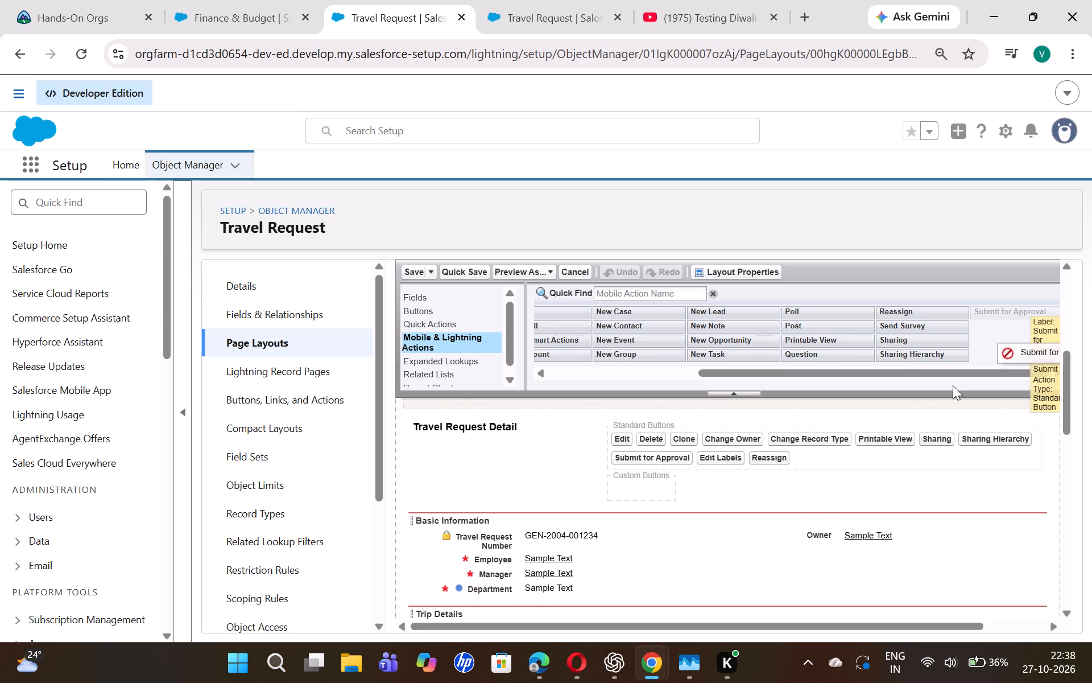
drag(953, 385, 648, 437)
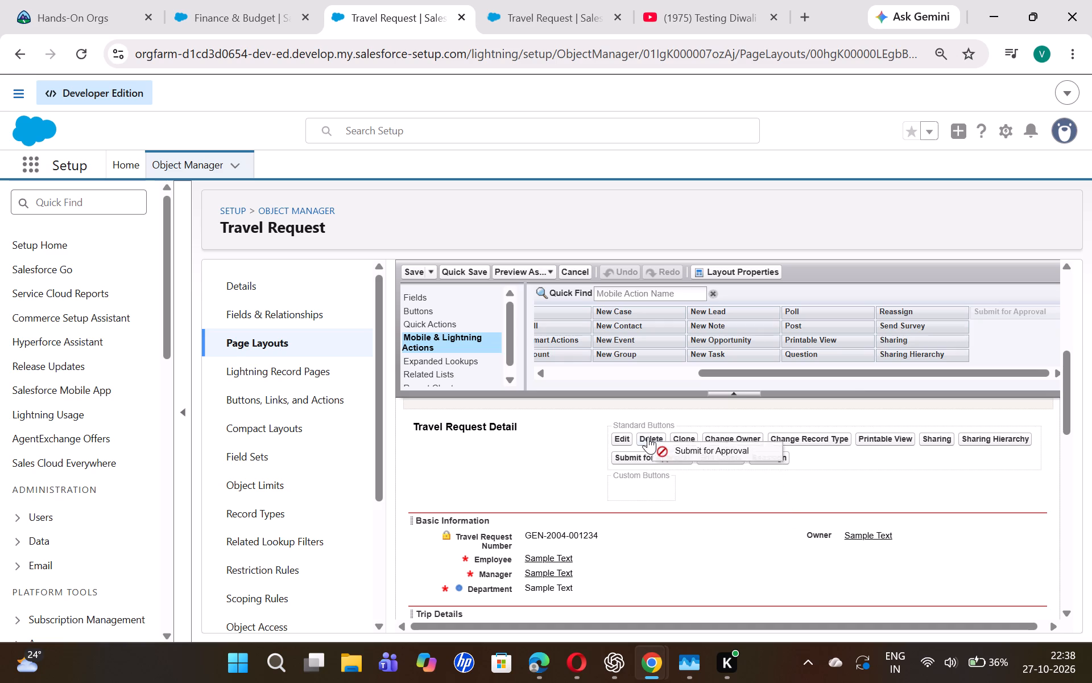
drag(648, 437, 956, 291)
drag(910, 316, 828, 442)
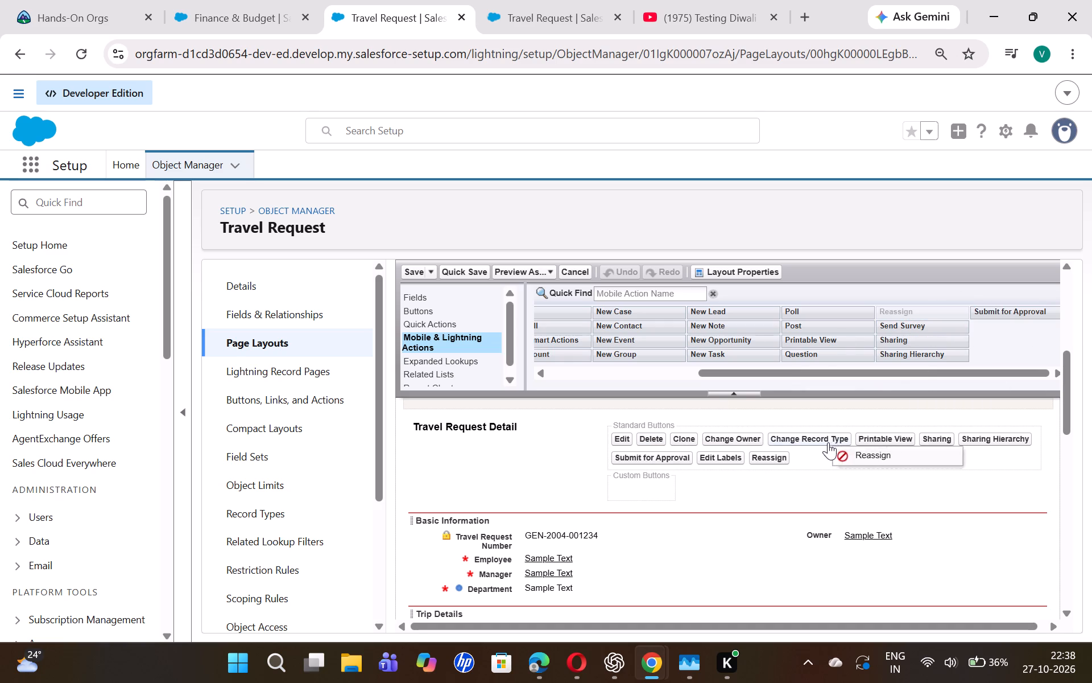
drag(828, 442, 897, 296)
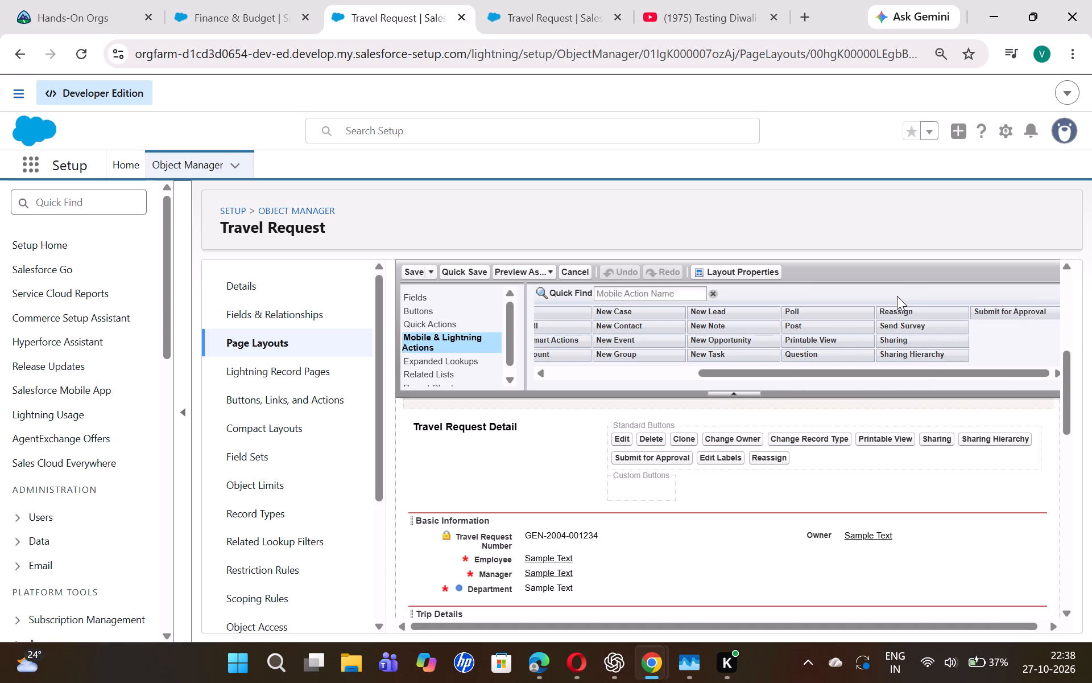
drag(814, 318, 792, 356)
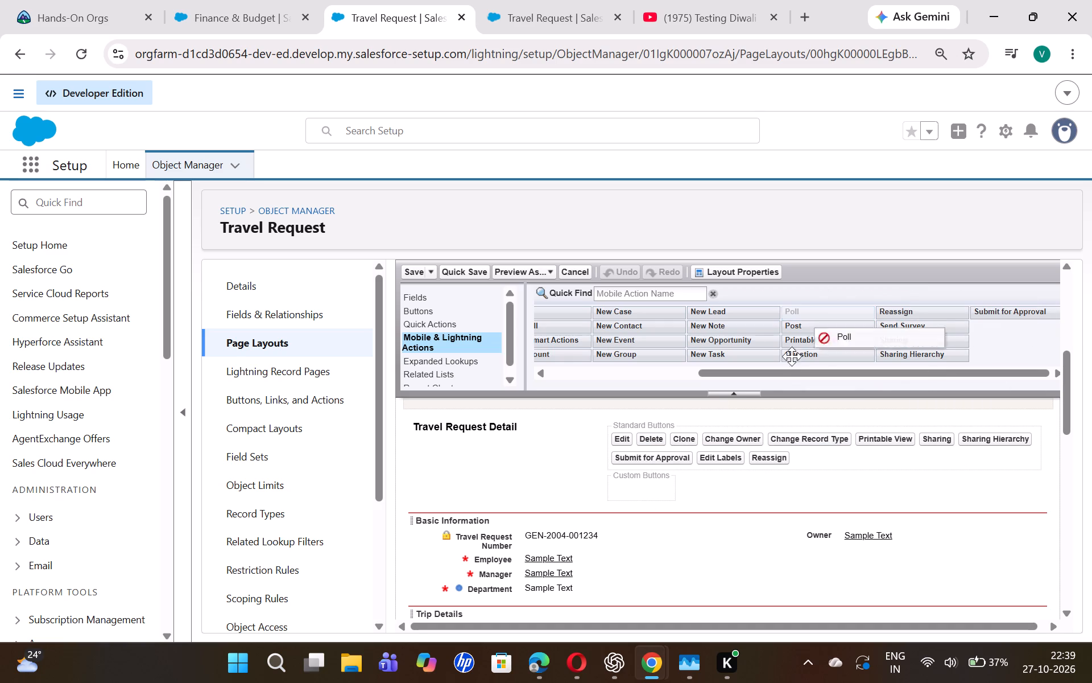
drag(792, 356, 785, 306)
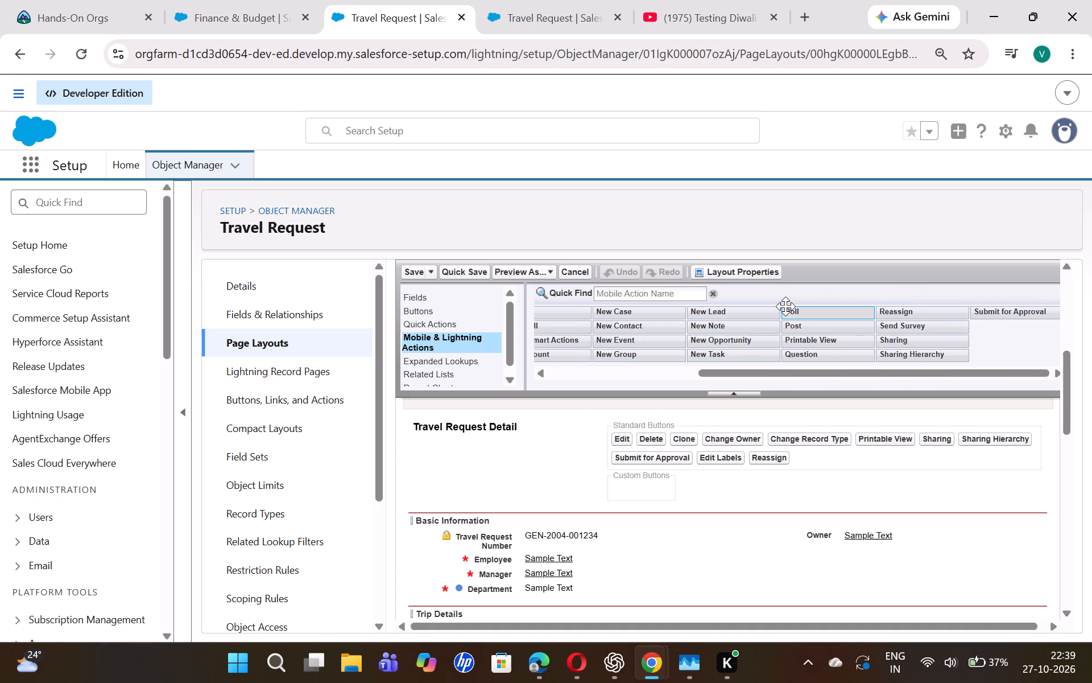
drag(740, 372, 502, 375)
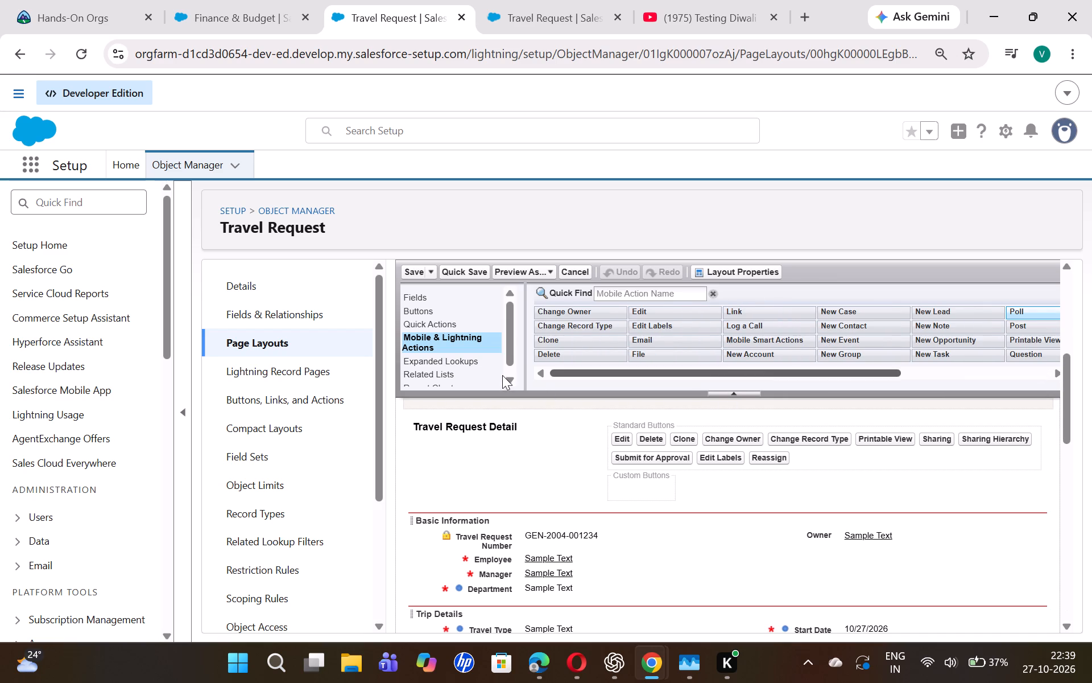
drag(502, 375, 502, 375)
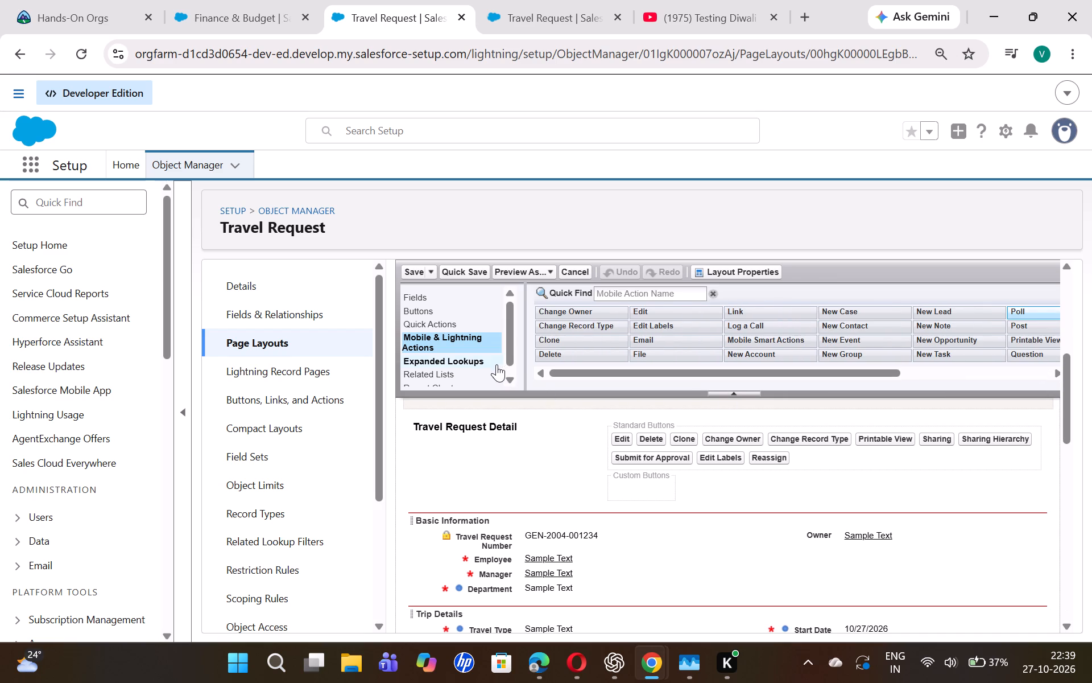
Examine the Expanded Lookups and Related Lists available for the Travel Request Layout, along with its mobile cards and related list sections.
click(451, 360)
scroll(451, 360, down, 1)
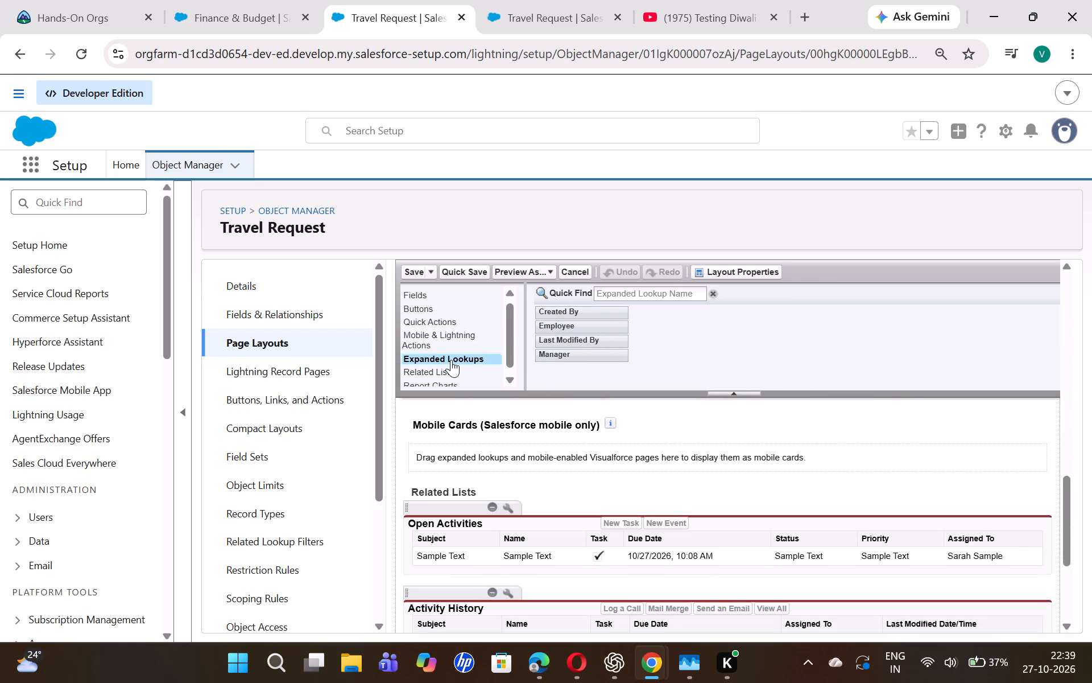
scroll(451, 360, down, 1)
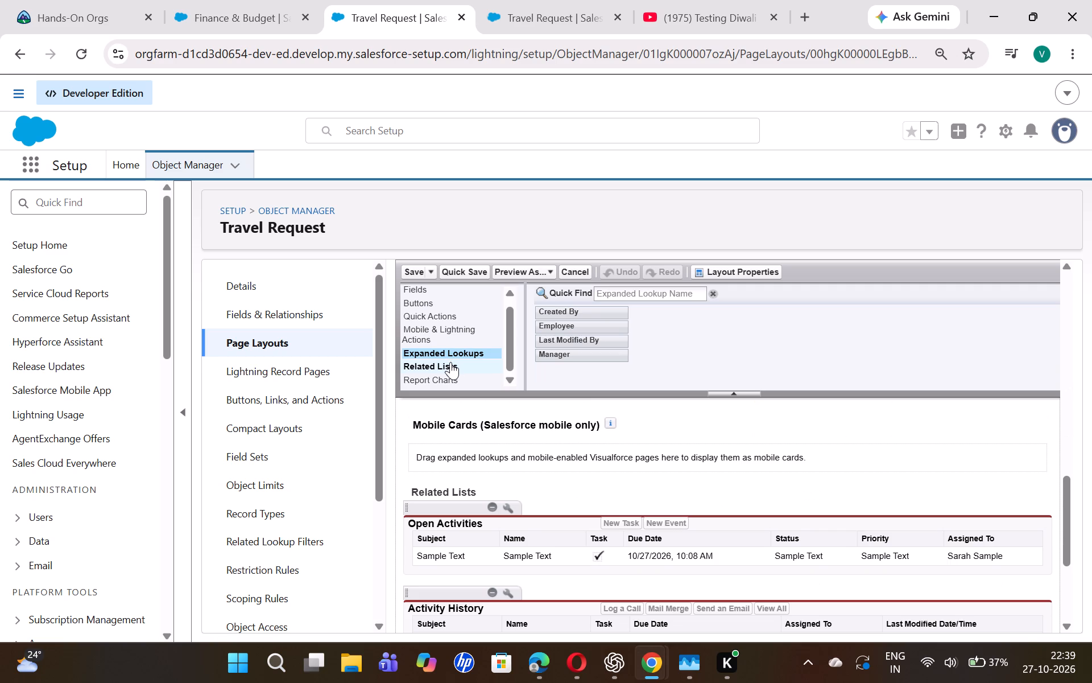
click(450, 362)
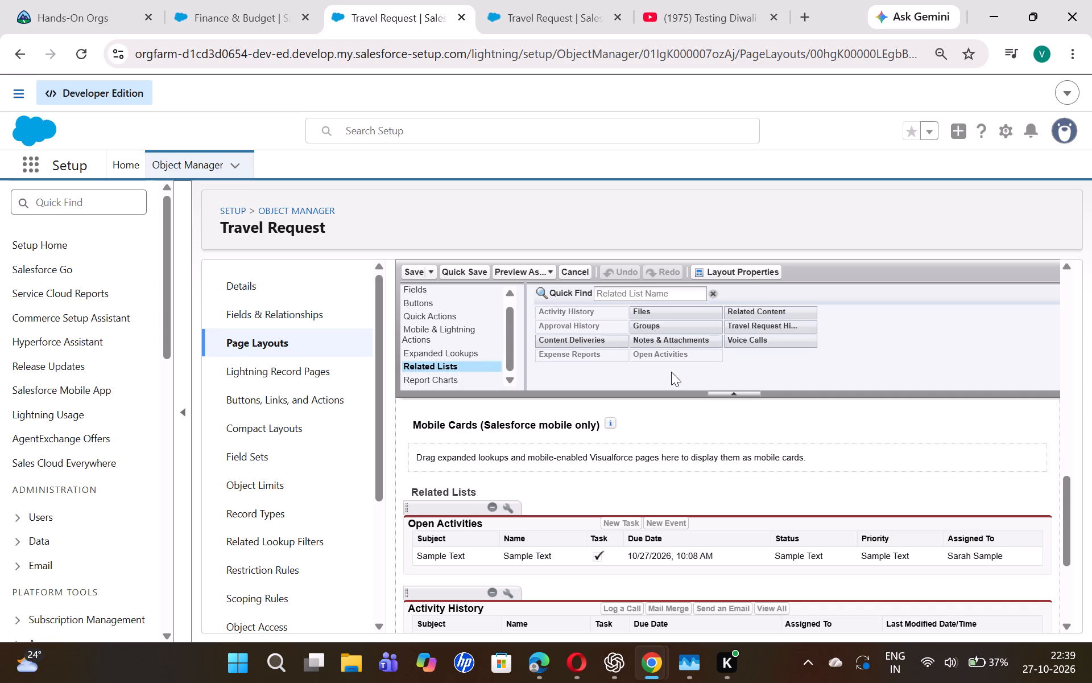
scroll(664, 367, right, 6)
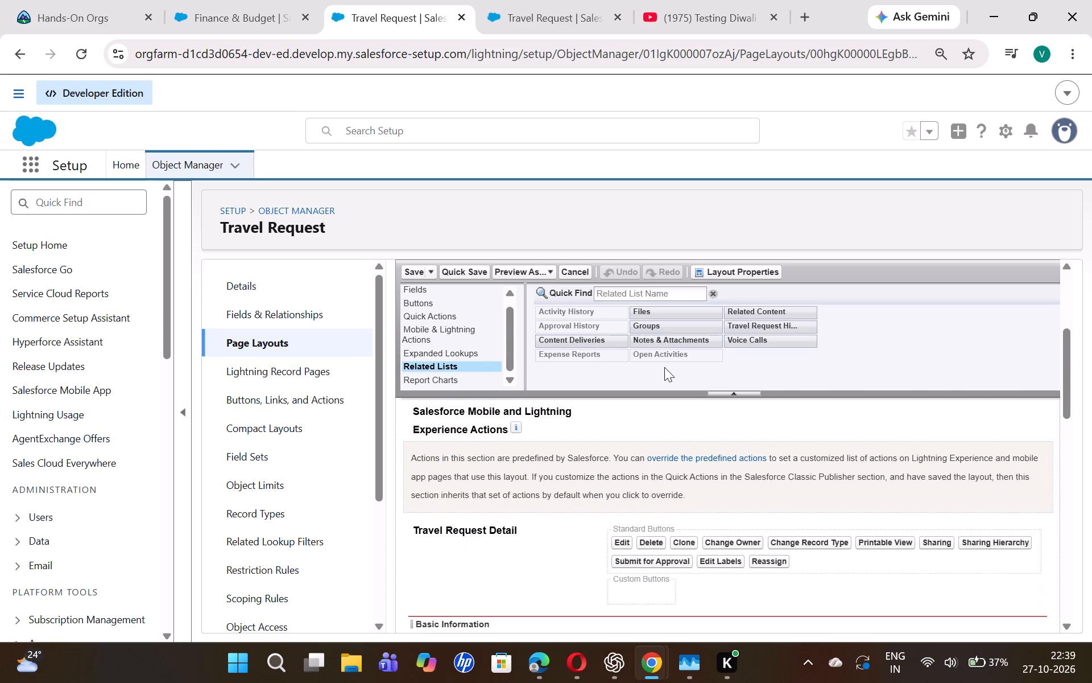
scroll(664, 367, up, 8)
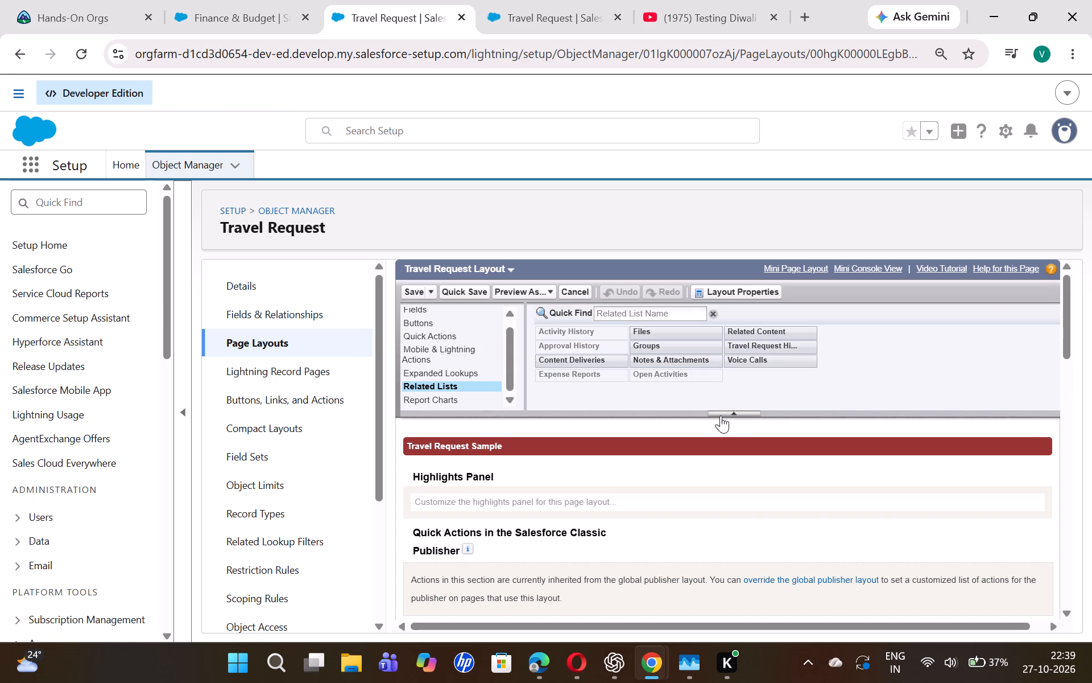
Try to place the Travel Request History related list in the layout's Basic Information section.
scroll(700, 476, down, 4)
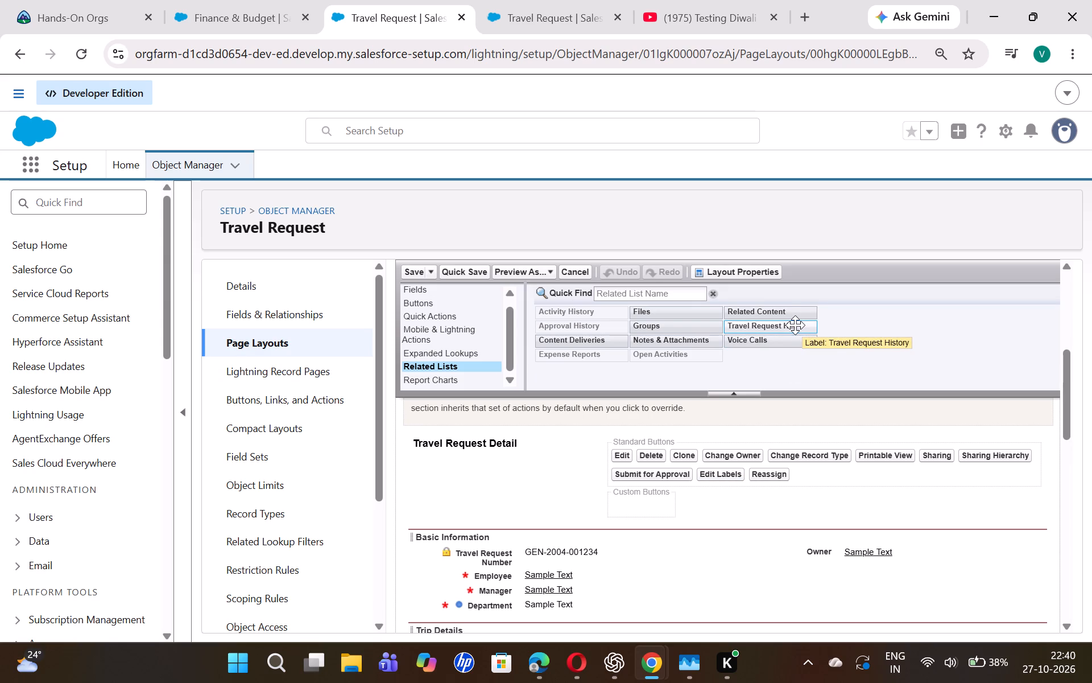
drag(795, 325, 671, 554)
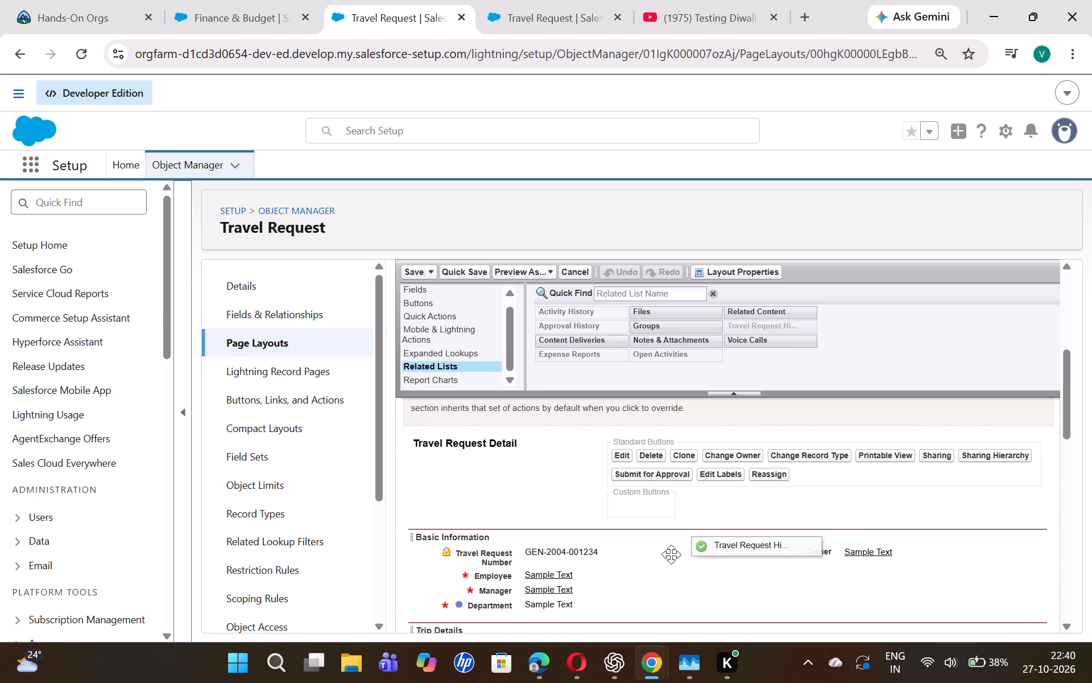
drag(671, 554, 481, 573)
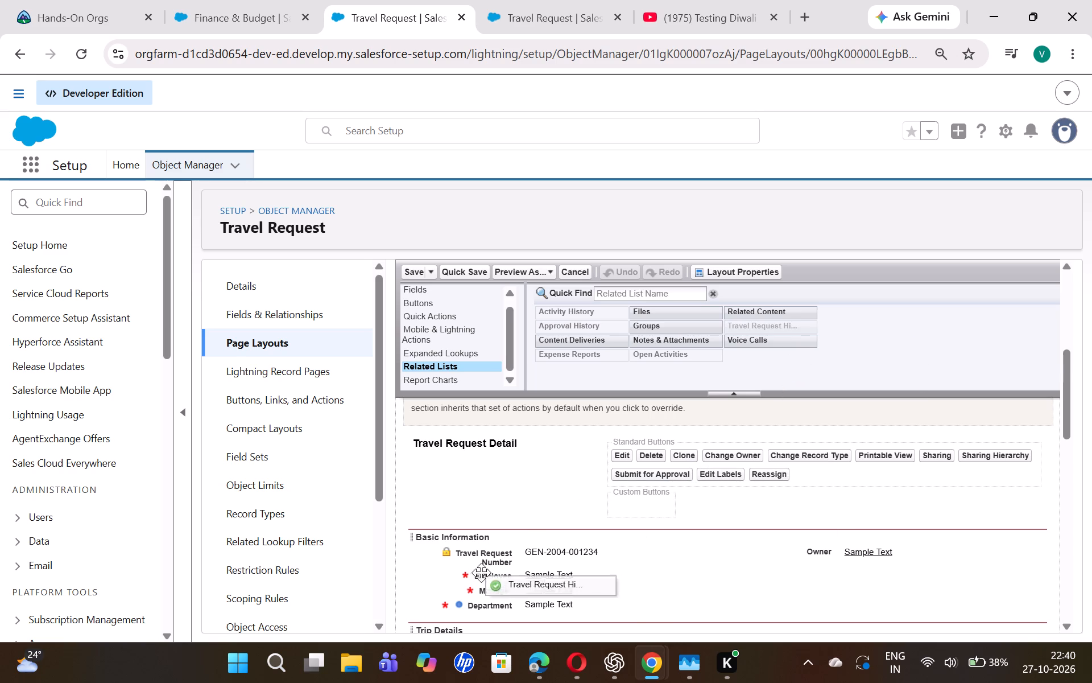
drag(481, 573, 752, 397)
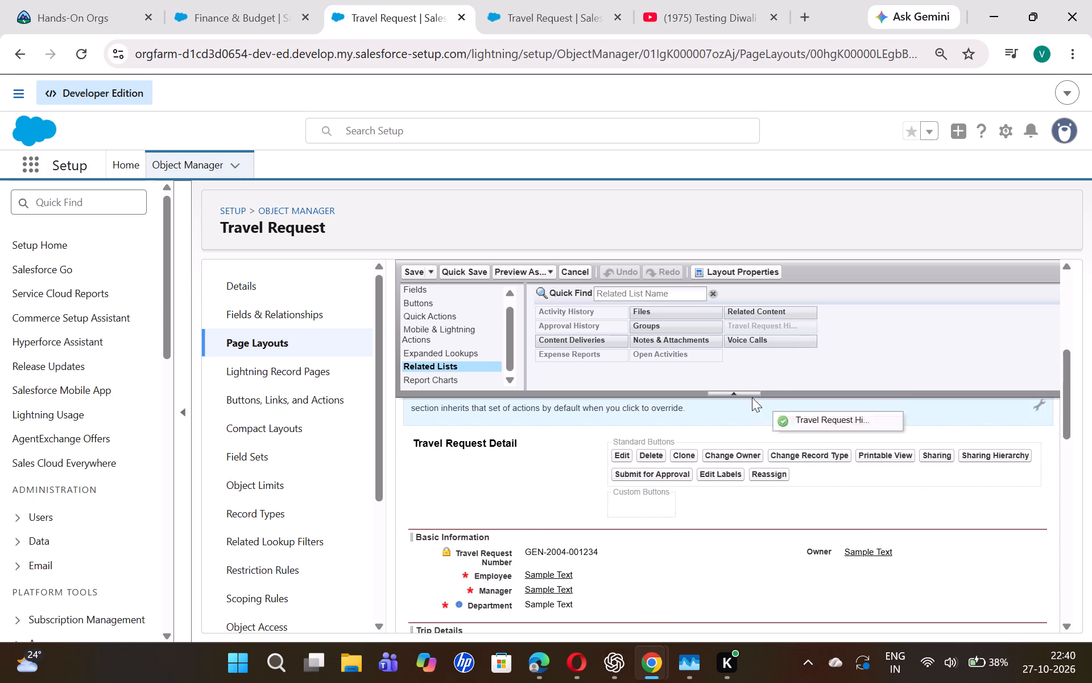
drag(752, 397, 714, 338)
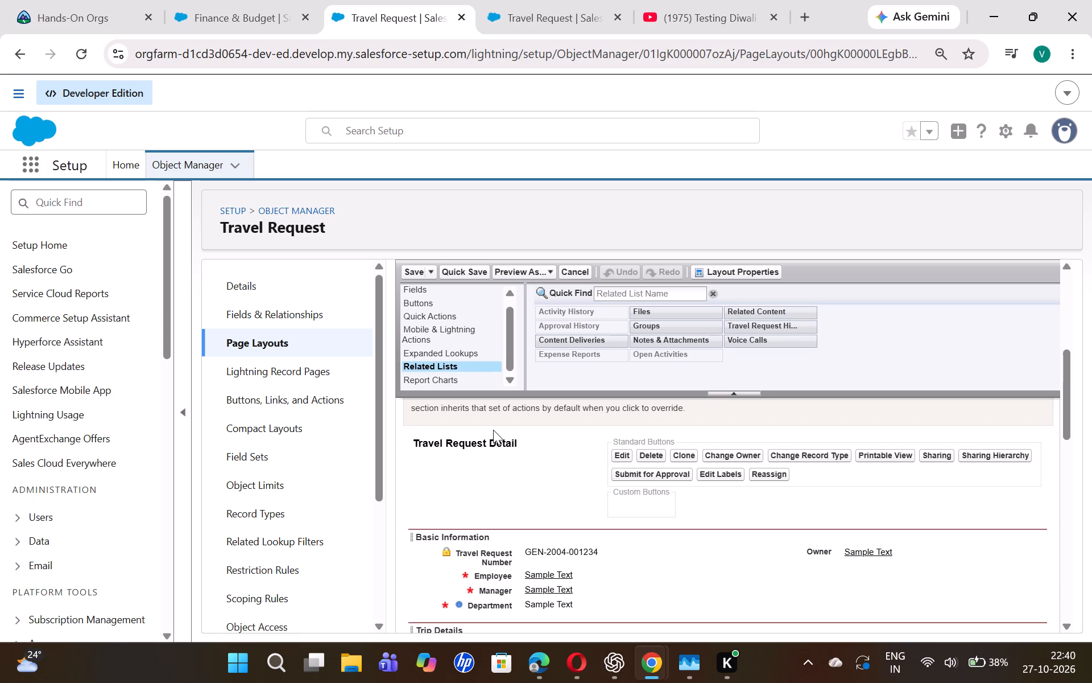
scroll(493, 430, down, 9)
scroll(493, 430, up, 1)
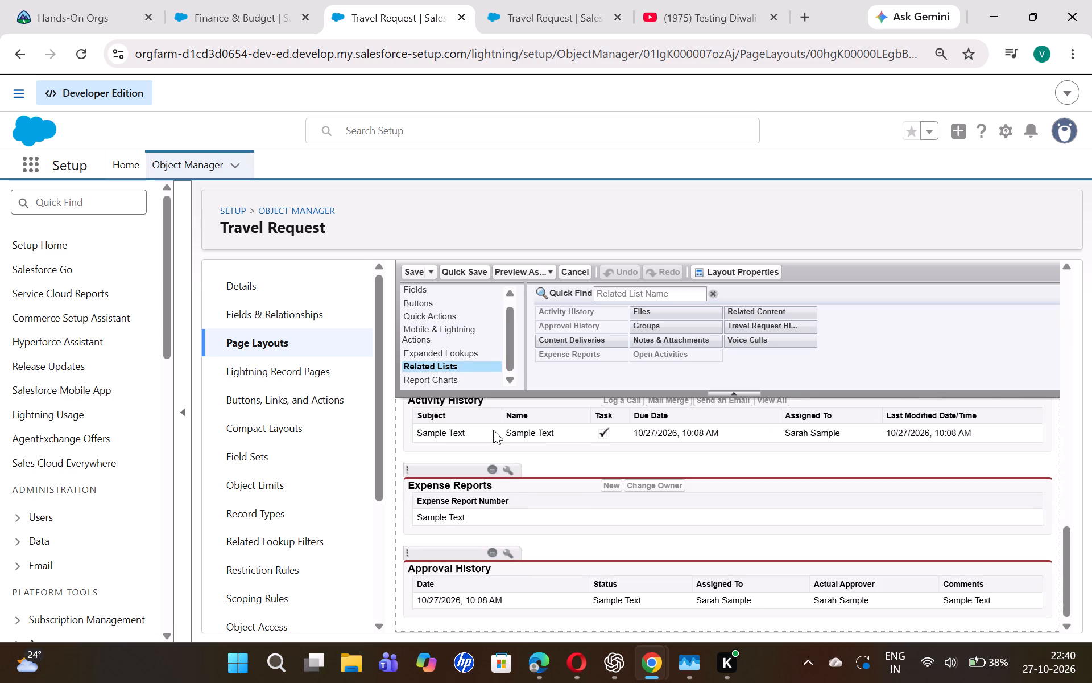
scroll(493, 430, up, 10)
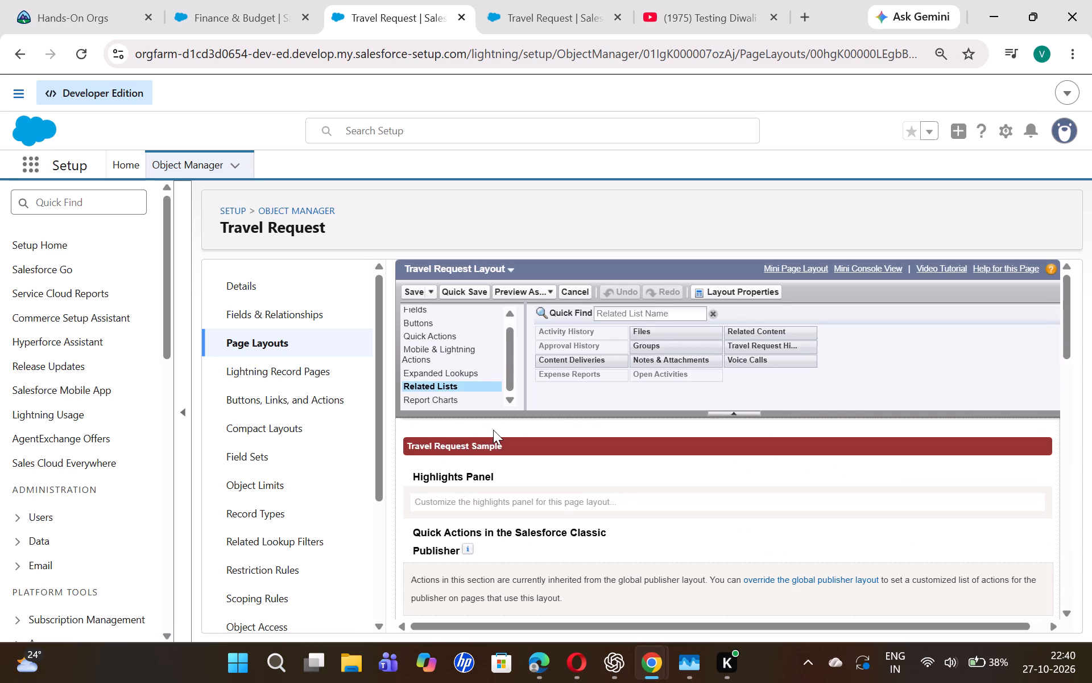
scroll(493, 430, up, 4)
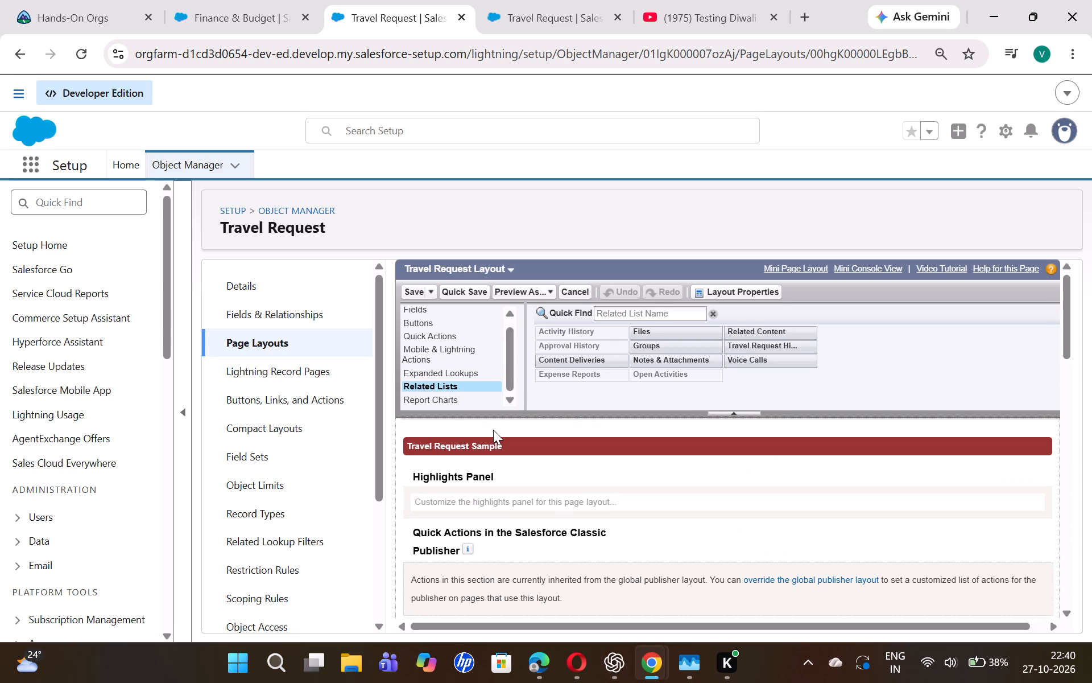
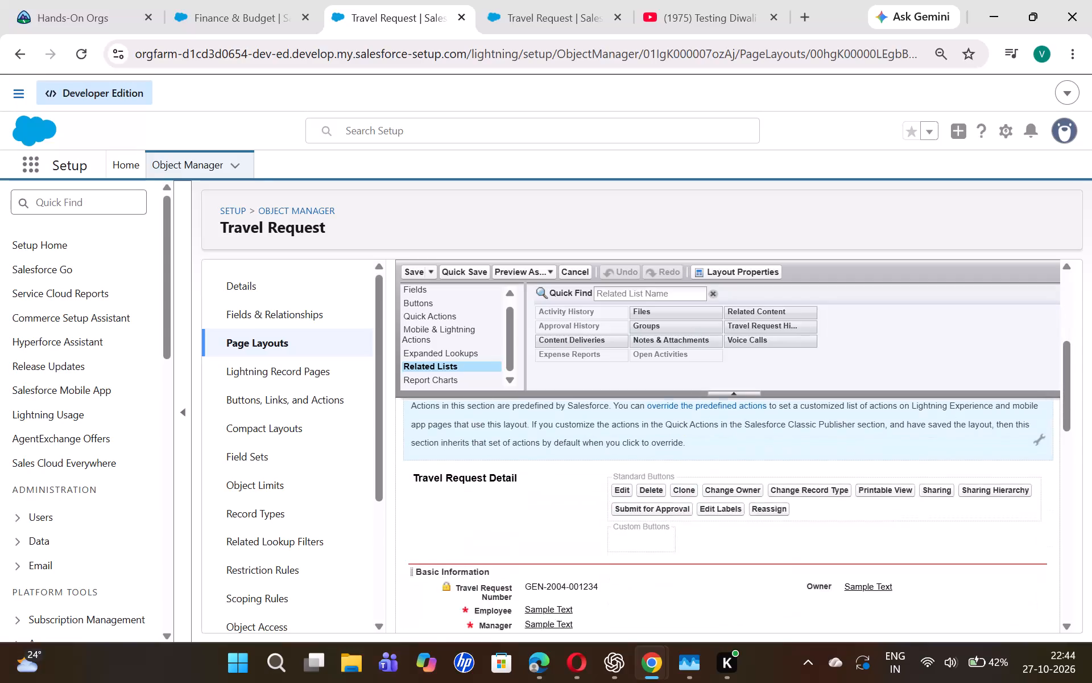
Examine the layout's sections from Basic Information through Custom Links, and its Open Activities, Activity History, Expense Reports and Approval History related lists.
scroll(606, 590, down, 2)
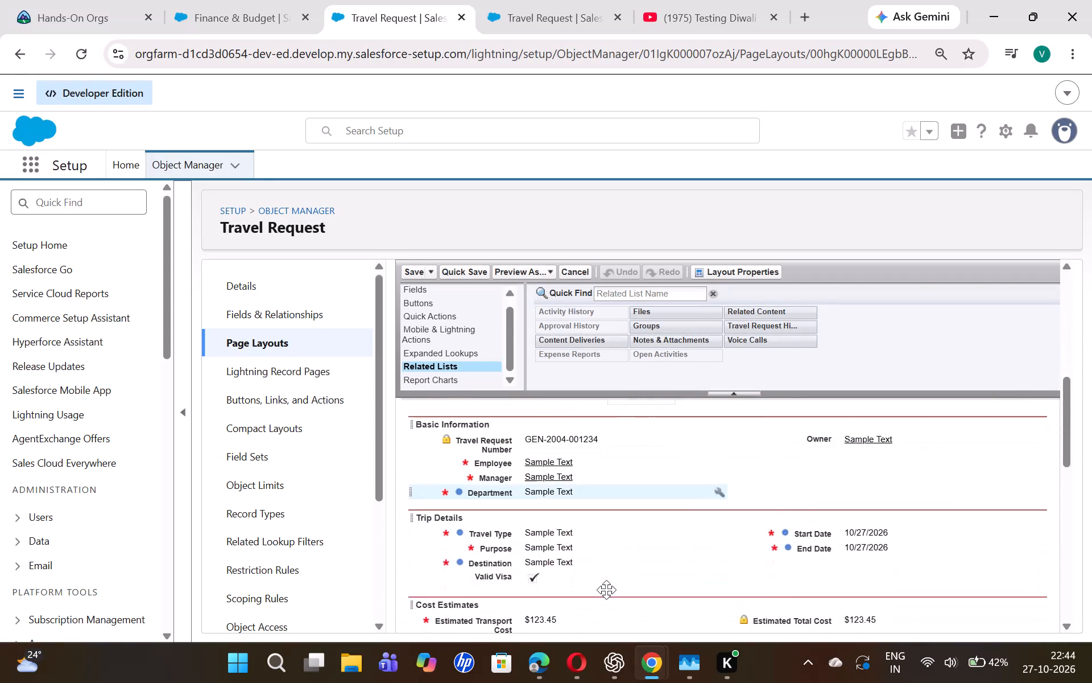
scroll(606, 590, down, 5)
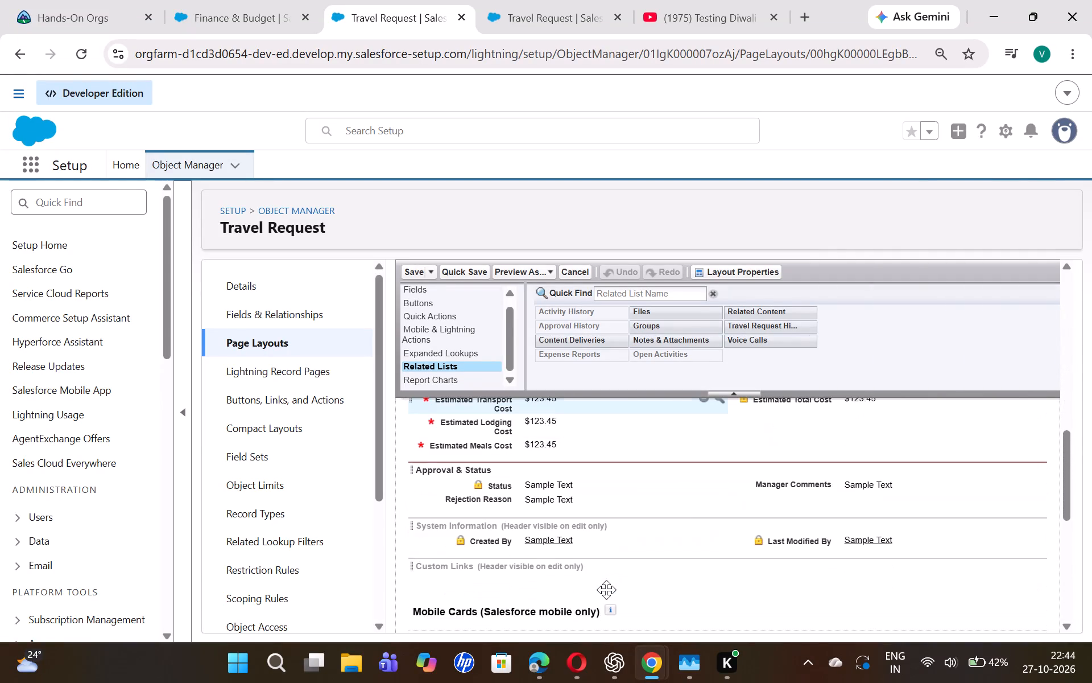
scroll(606, 590, down, 3)
scroll(606, 590, up, 1)
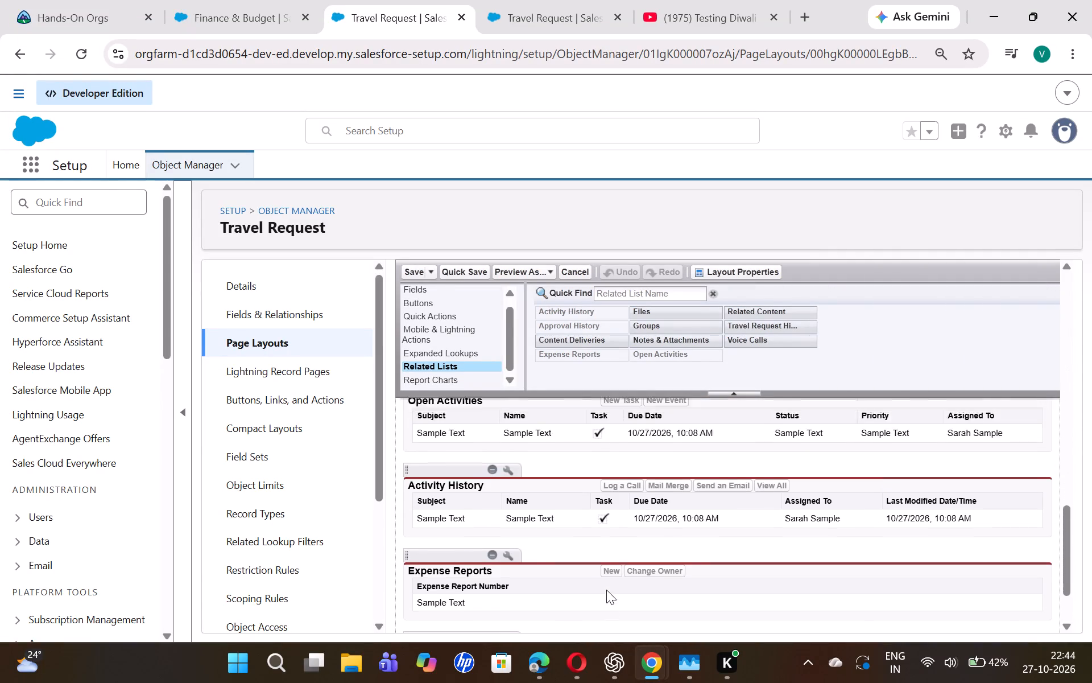
scroll(606, 590, up, 1)
scroll(606, 590, down, 1)
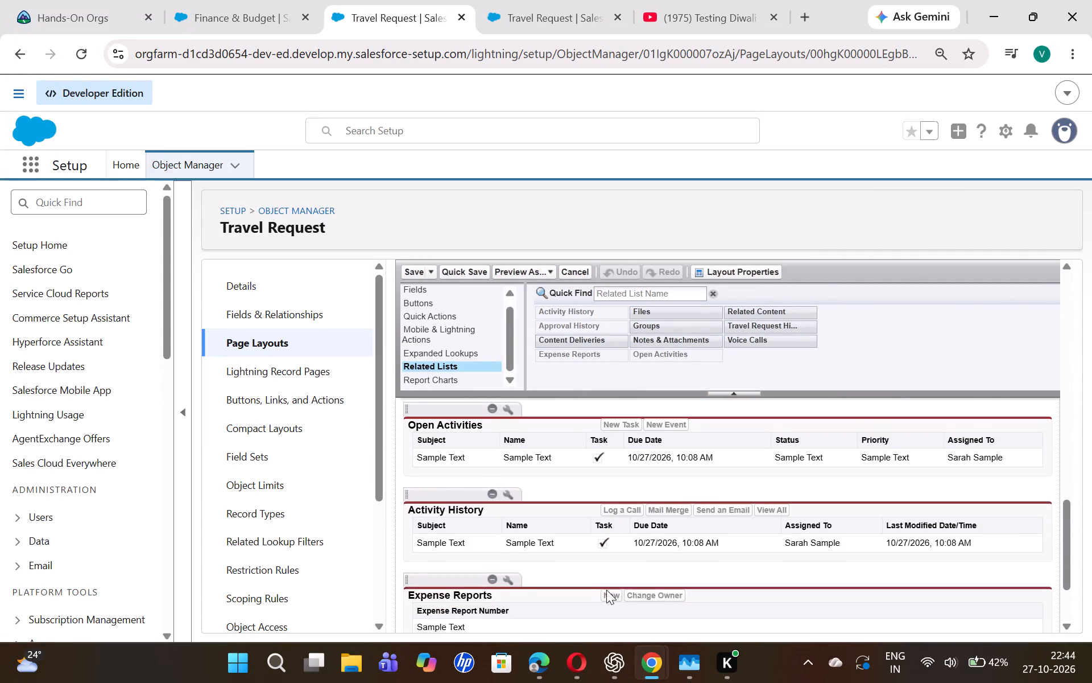
scroll(606, 590, down, 4)
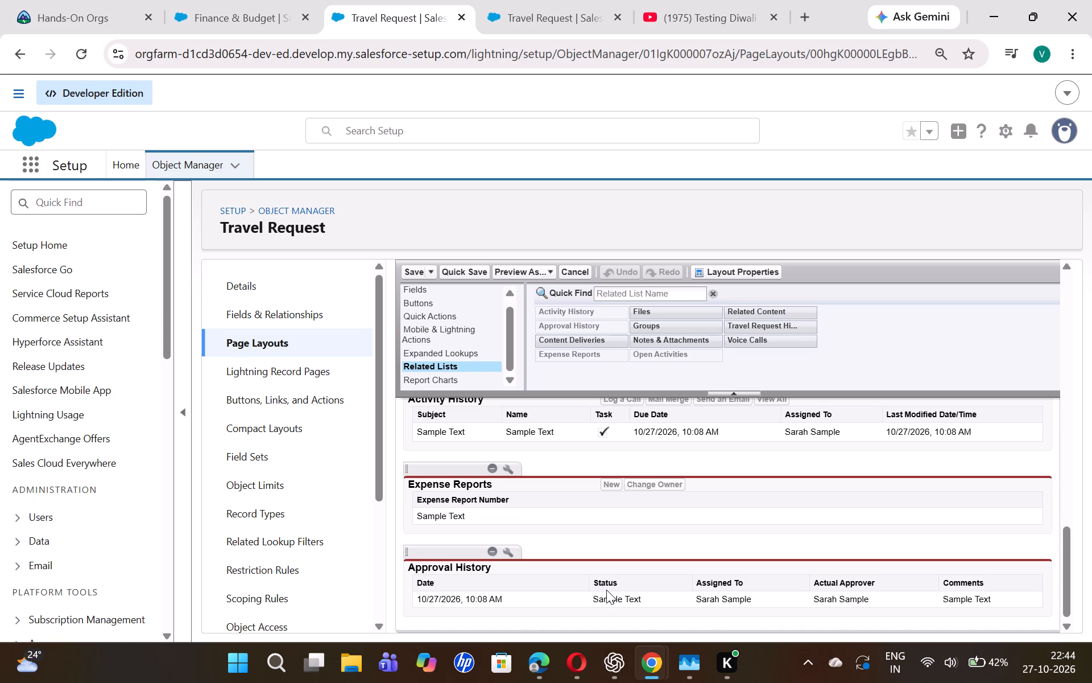
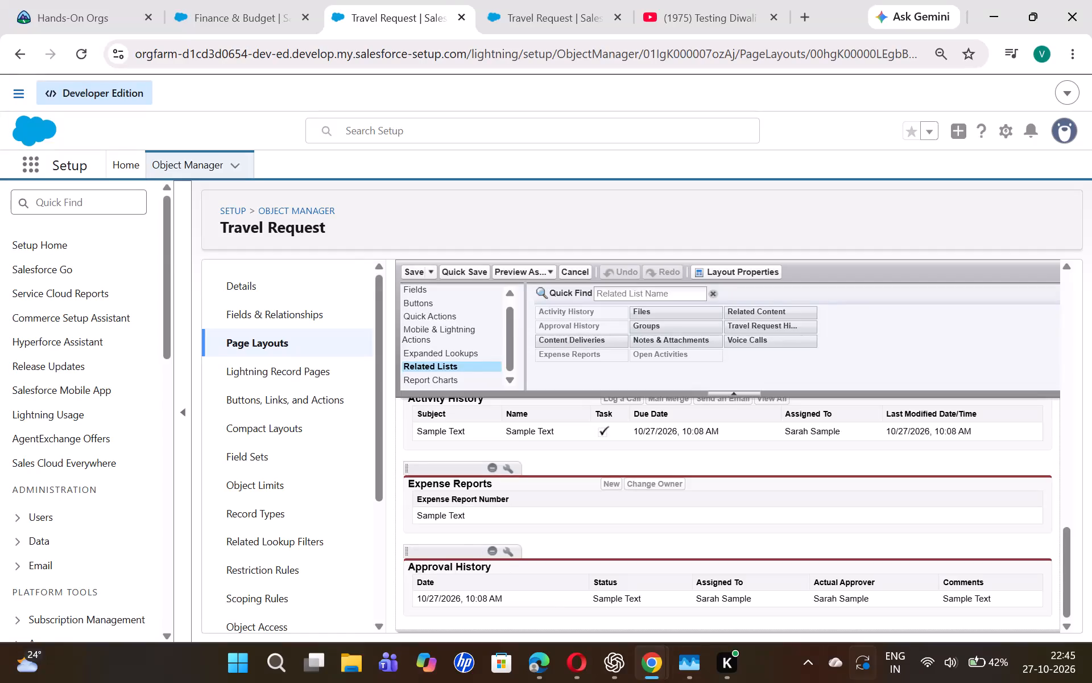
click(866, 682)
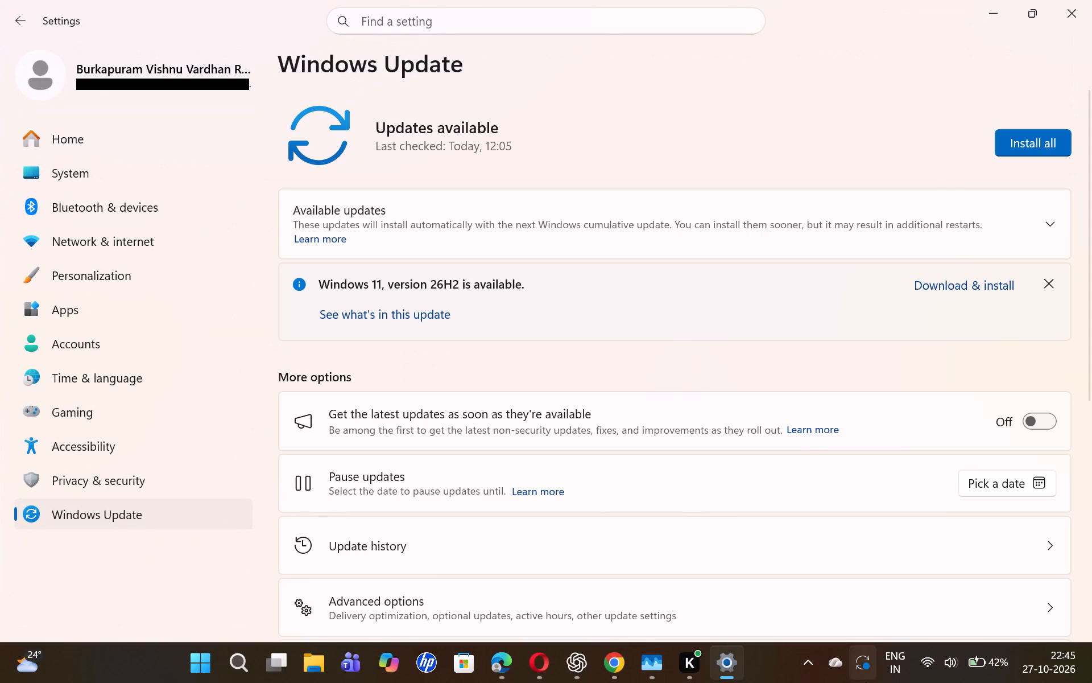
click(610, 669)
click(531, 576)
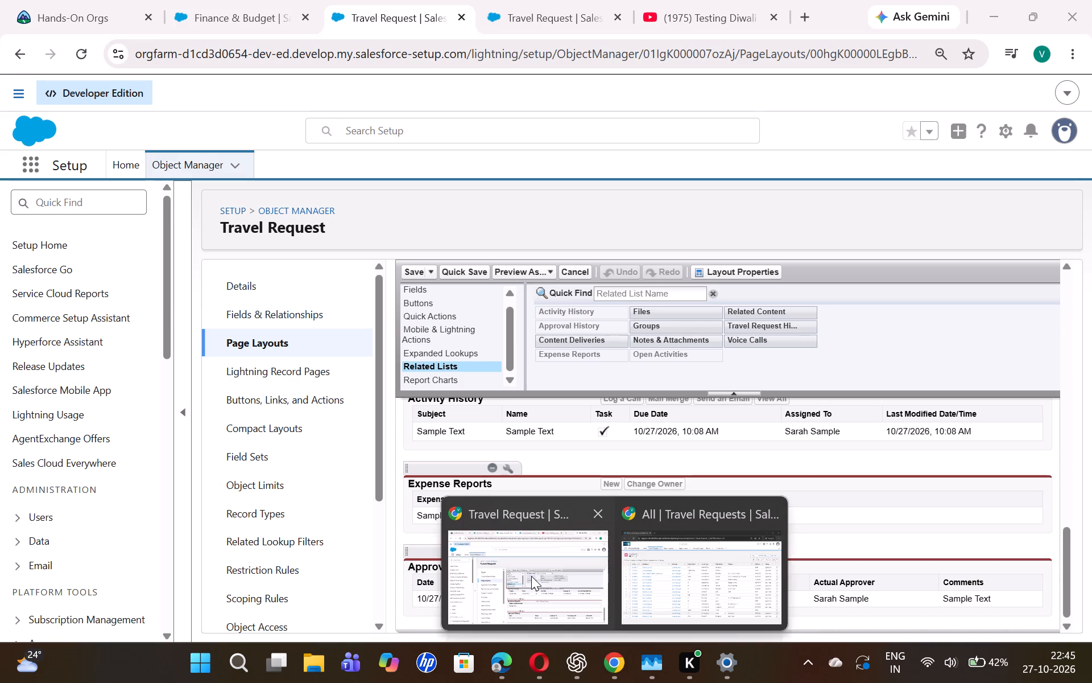
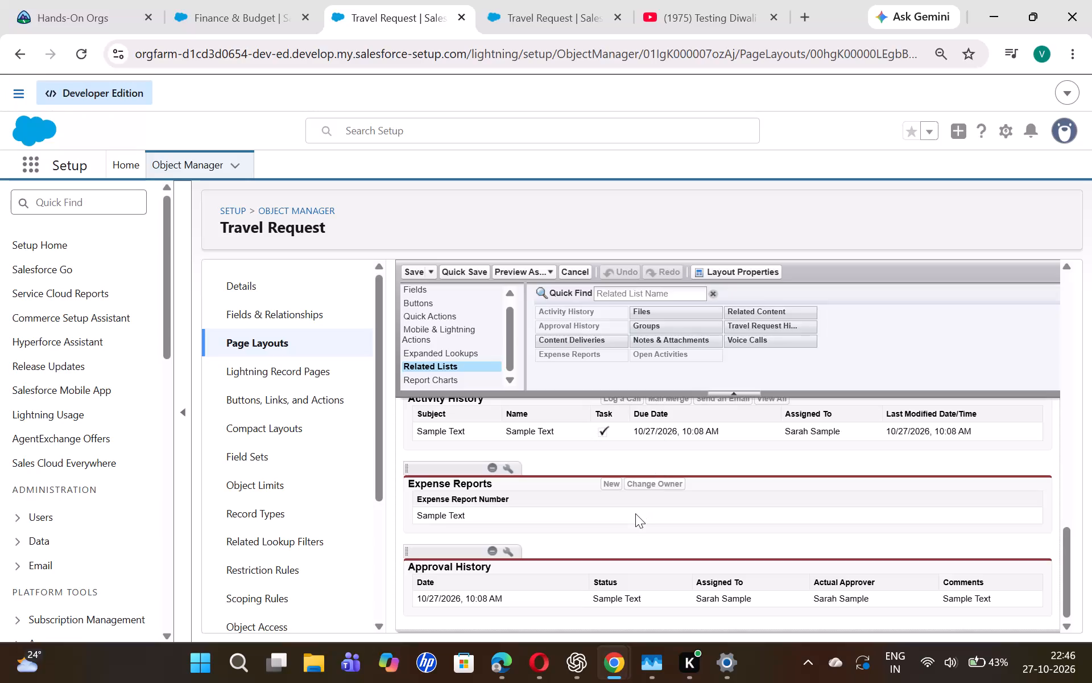
Examine the Travel Request Layout from the highlights panel through mobile cards to the Activity History, Expense Reports and Approval History related lists.
scroll(635, 513, down, 6)
scroll(635, 513, up, 15)
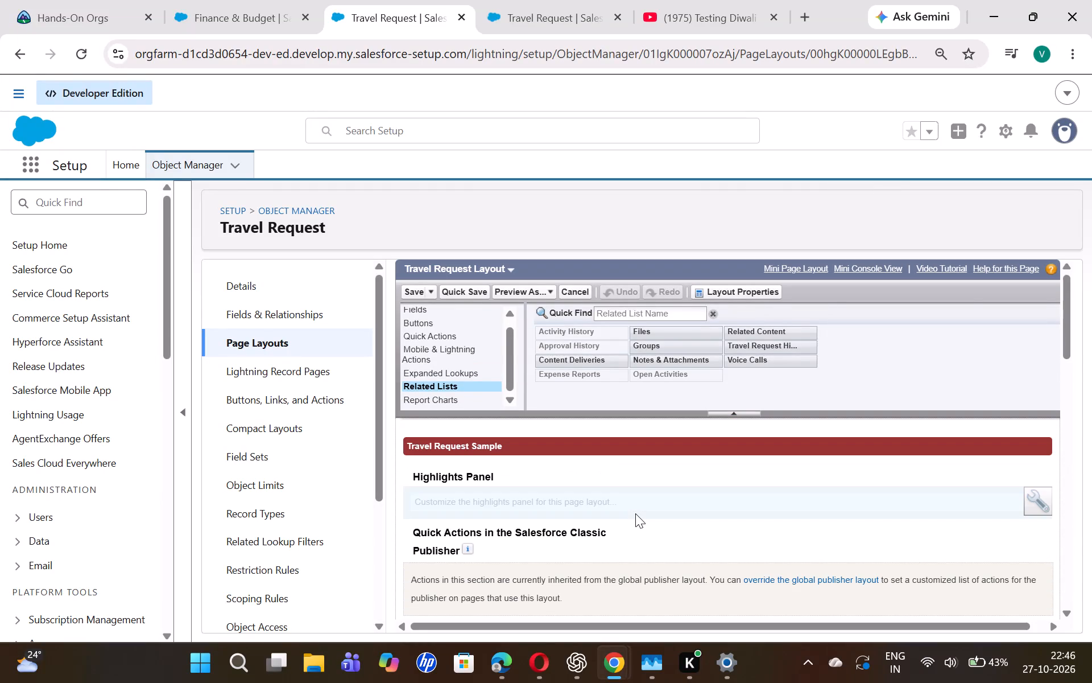
scroll(635, 513, down, 5)
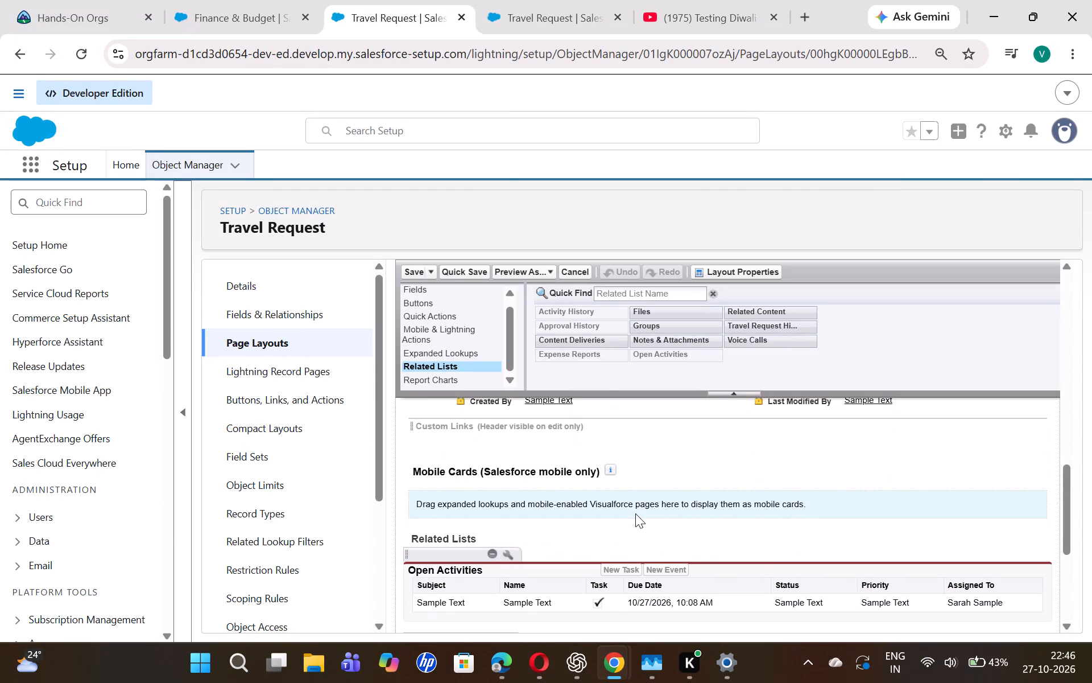
scroll(635, 513, down, 4)
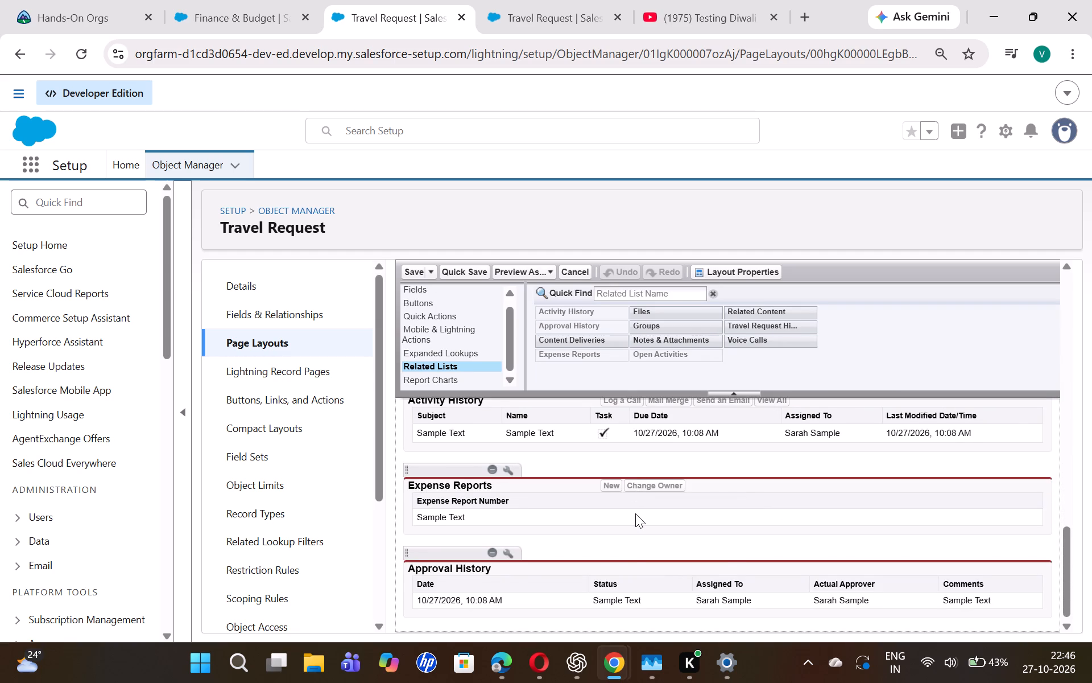
scroll(569, 496, down, 2)
scroll(569, 496, up, 2)
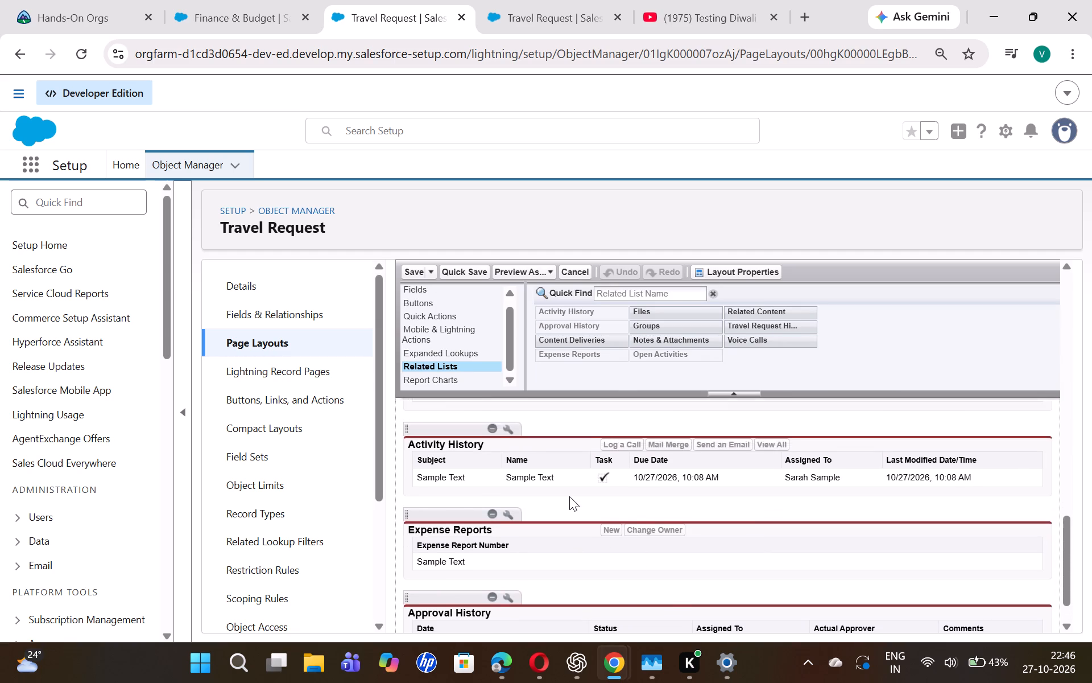
scroll(569, 496, up, 9)
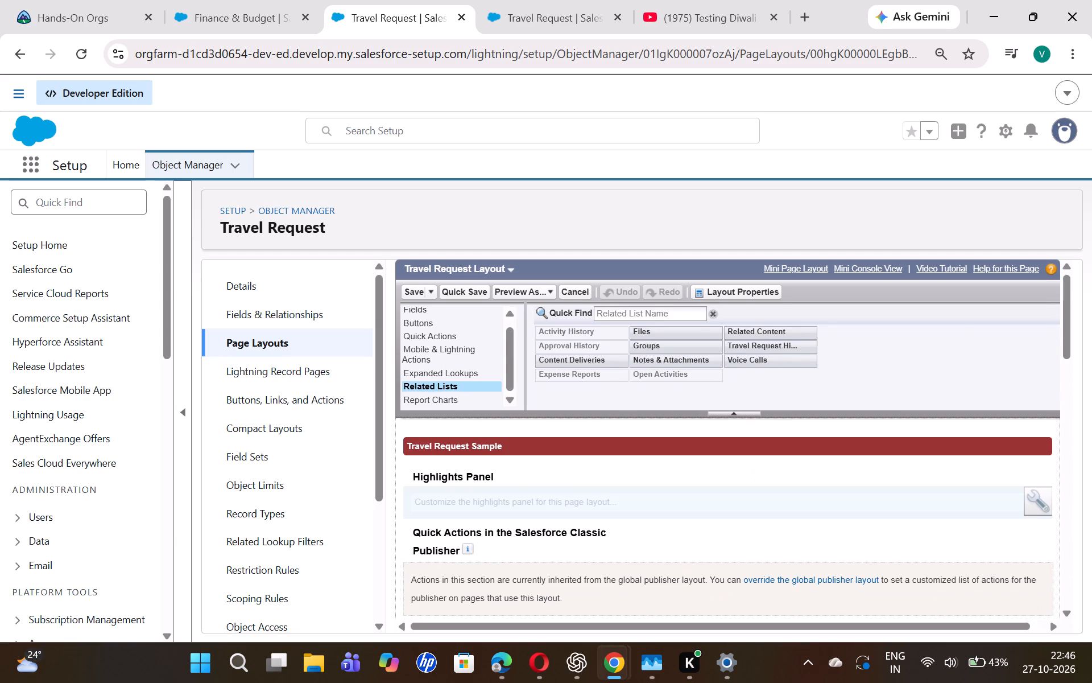
click(558, 476)
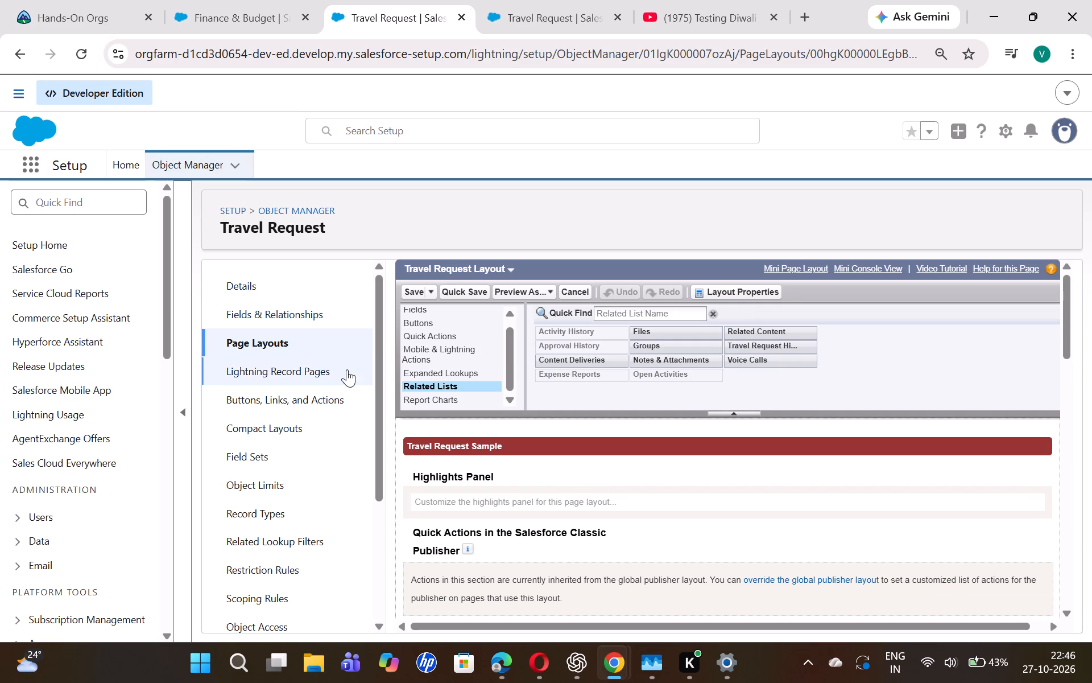
Open the Travel Request object's Travel Request Record Page for editing in the Lightning App Builder.
click(267, 326)
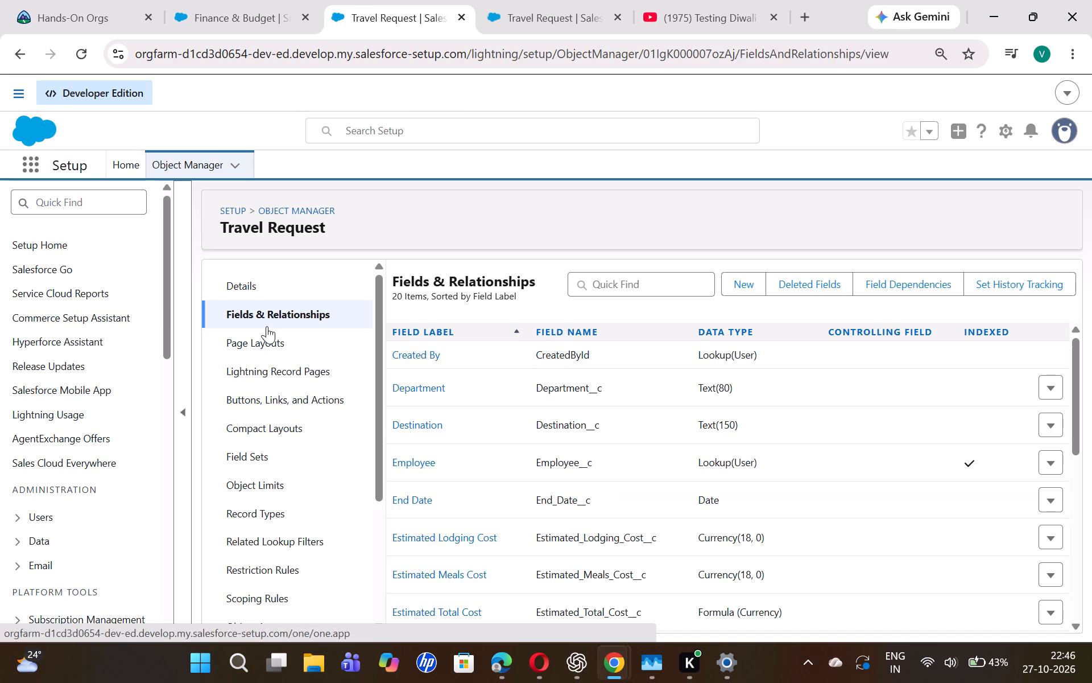
click(233, 285)
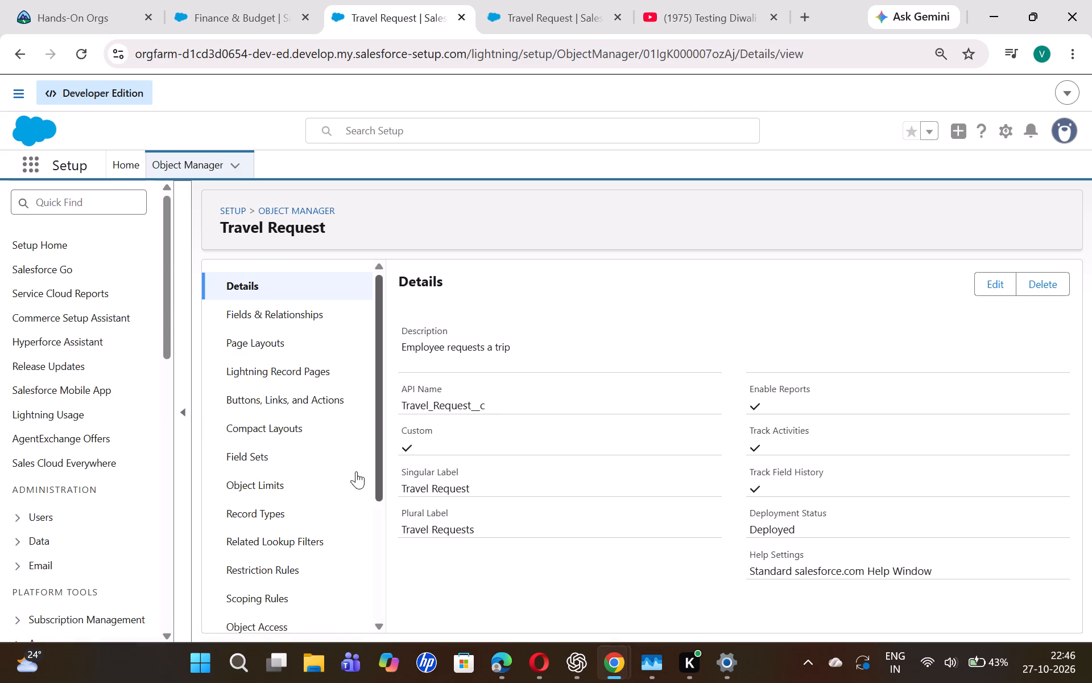
click(287, 372)
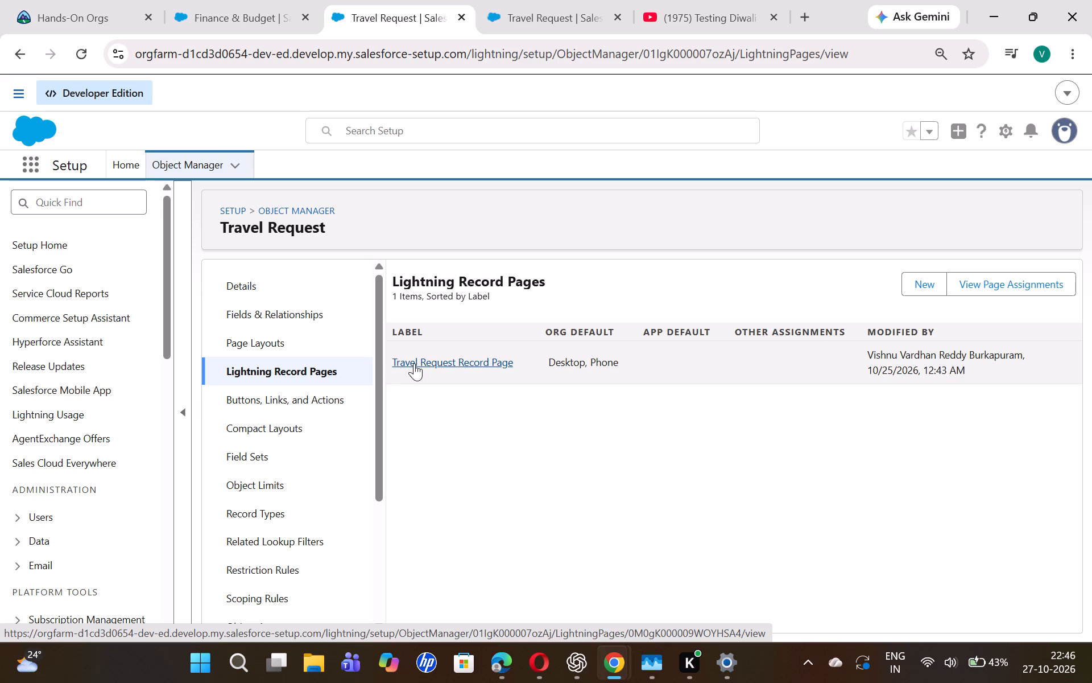
click(458, 360)
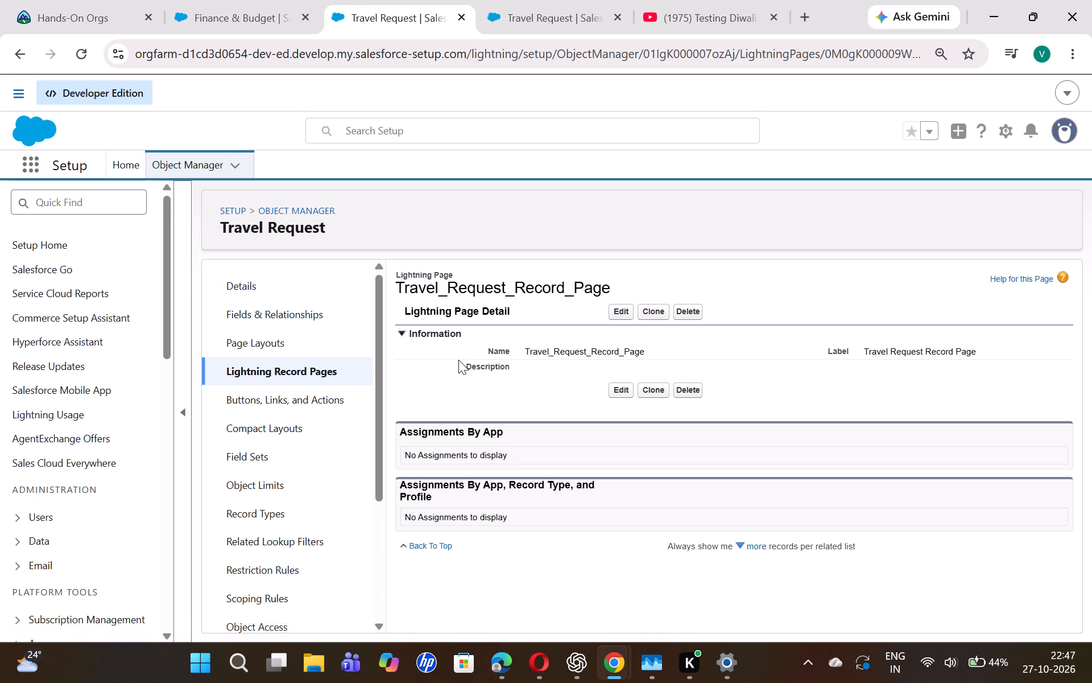
click(626, 312)
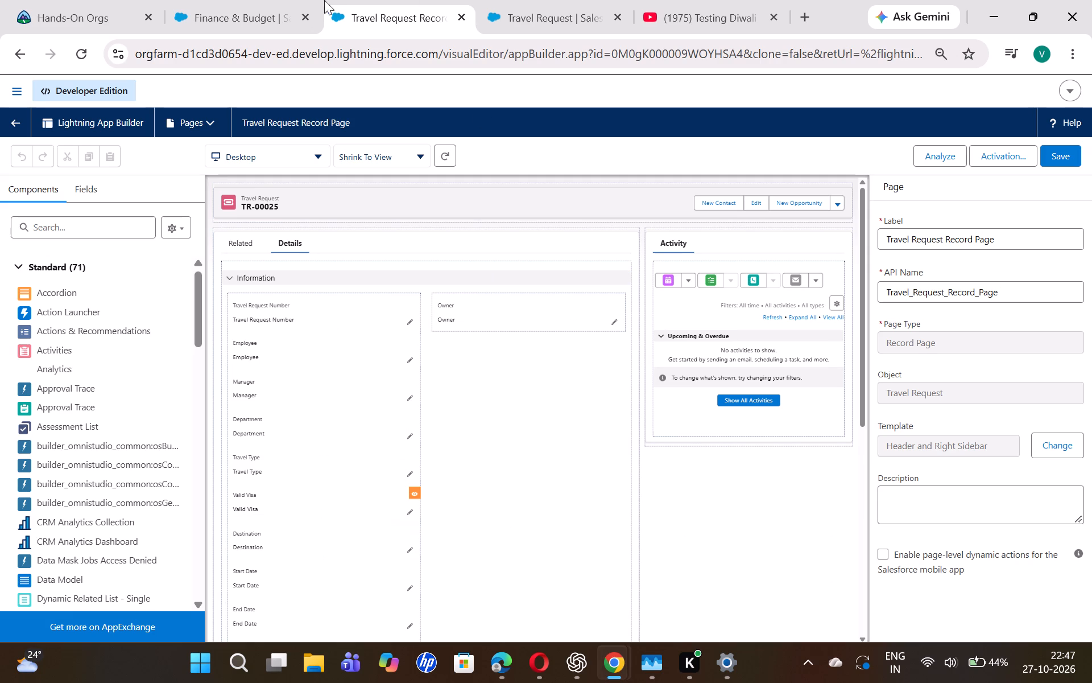
In the other Setup browser tab, search the Object Manager for "expen" and open the Expense Report object.
click(242, 8)
click(530, 6)
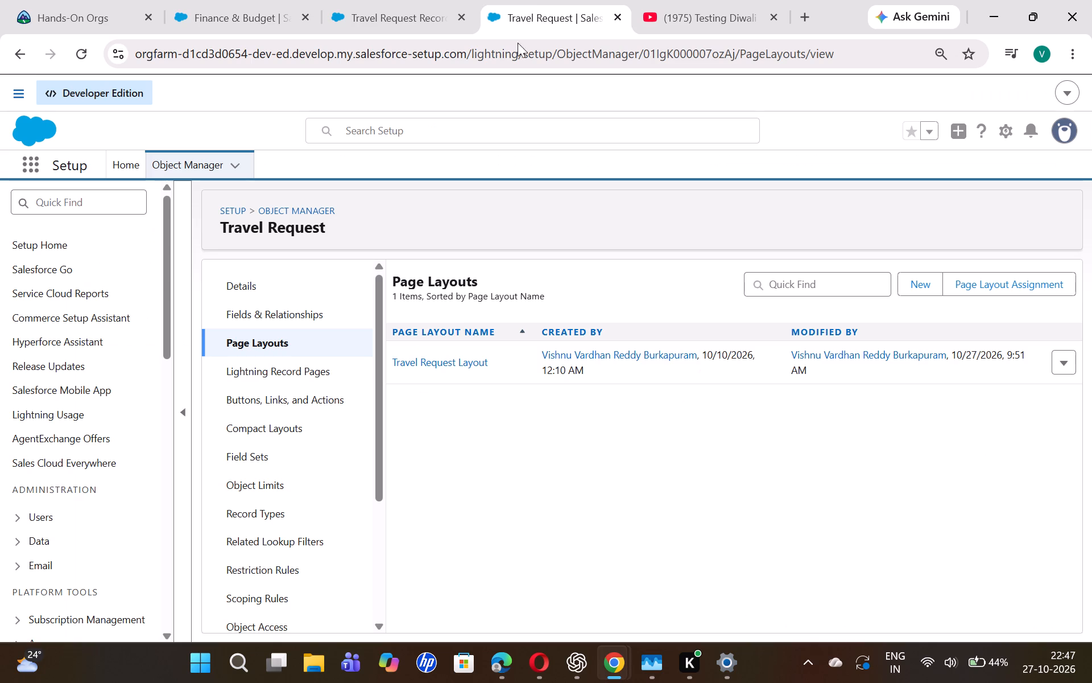
click(289, 219)
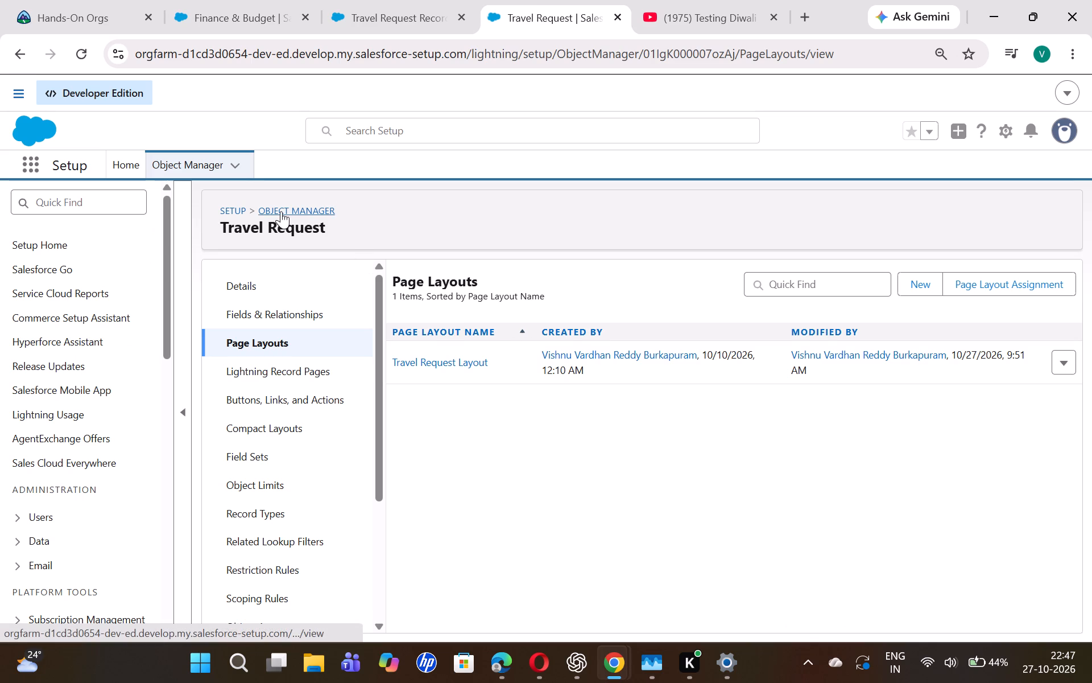
click(281, 211)
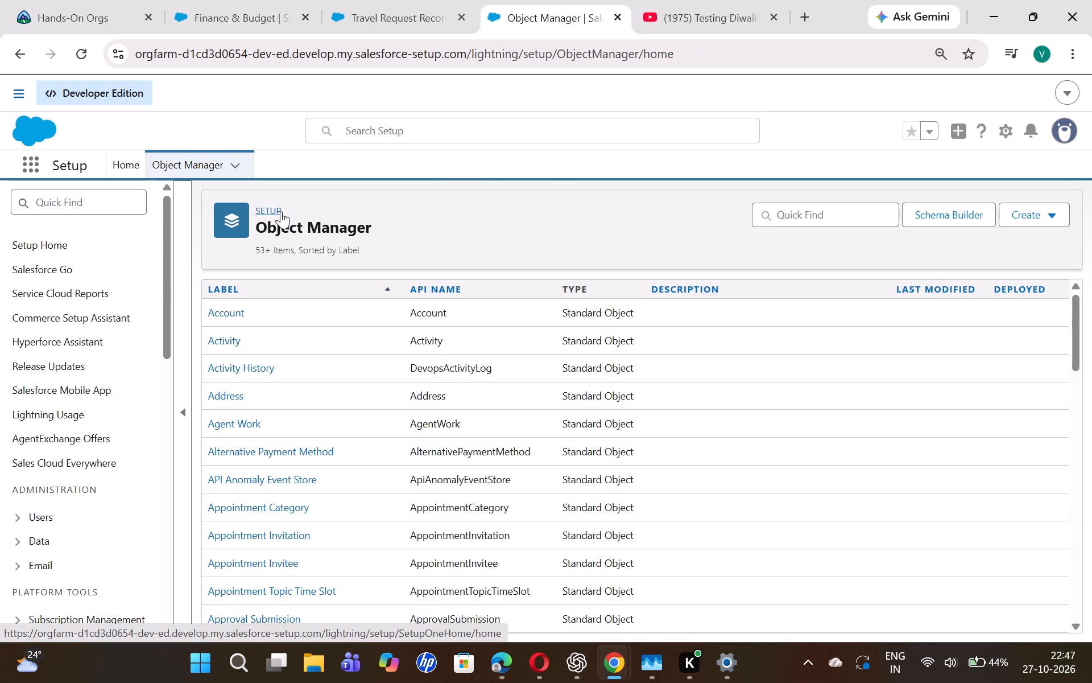
click(791, 220)
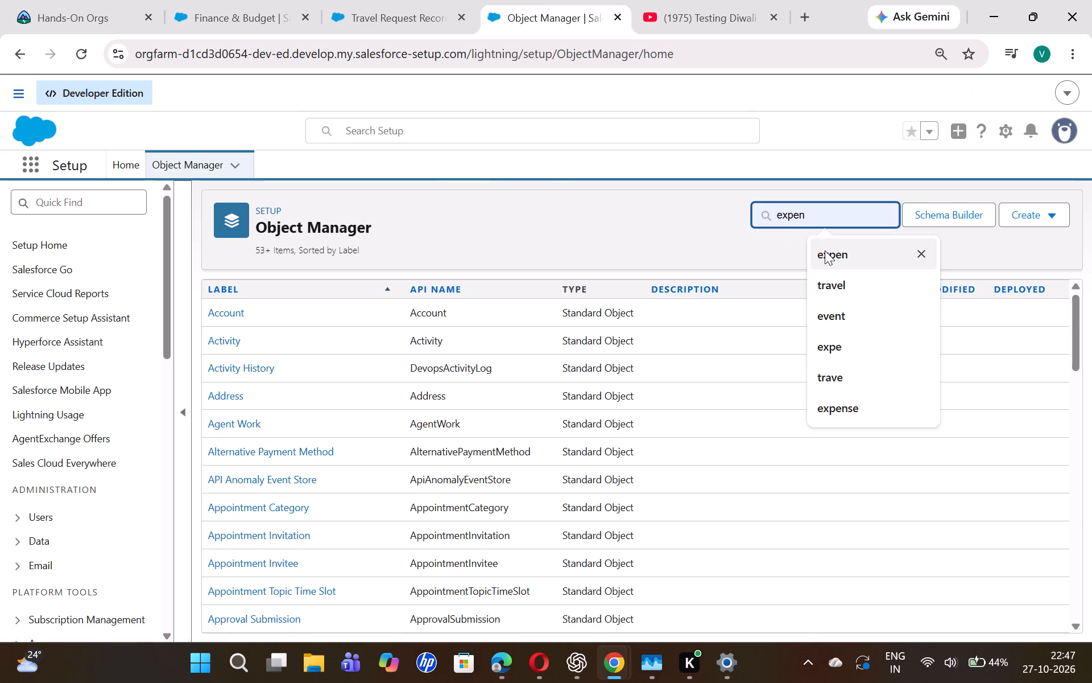
click(825, 250)
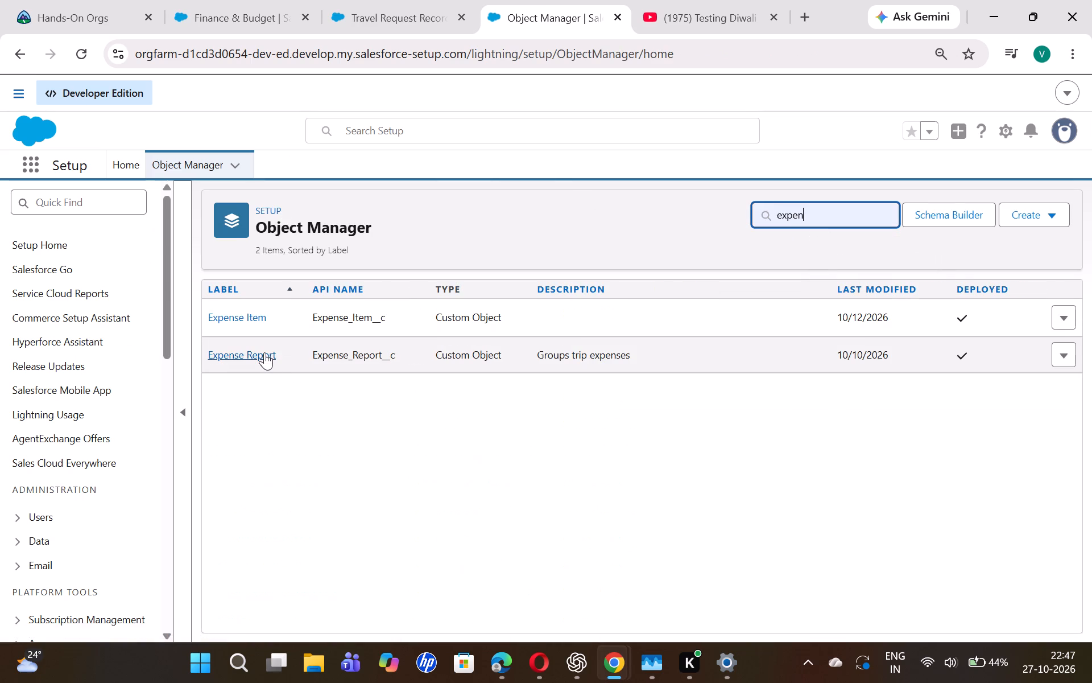
click(264, 352)
Open the Expense Report object's Expense Report Record Page for editing in the Lightning App Builder.
click(268, 364)
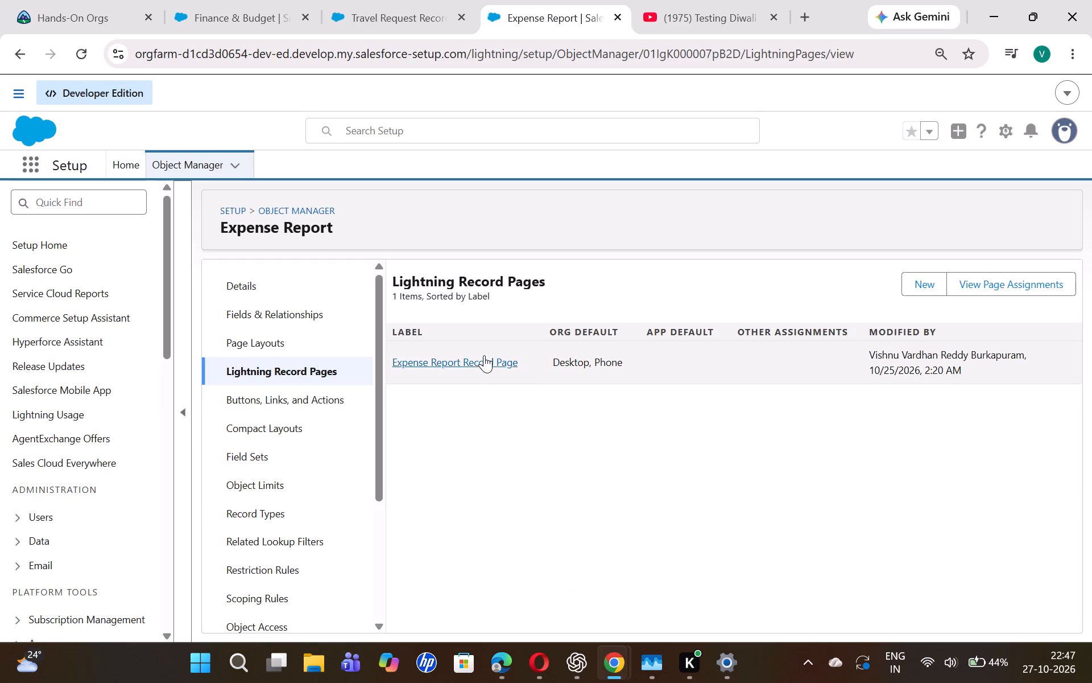
click(478, 358)
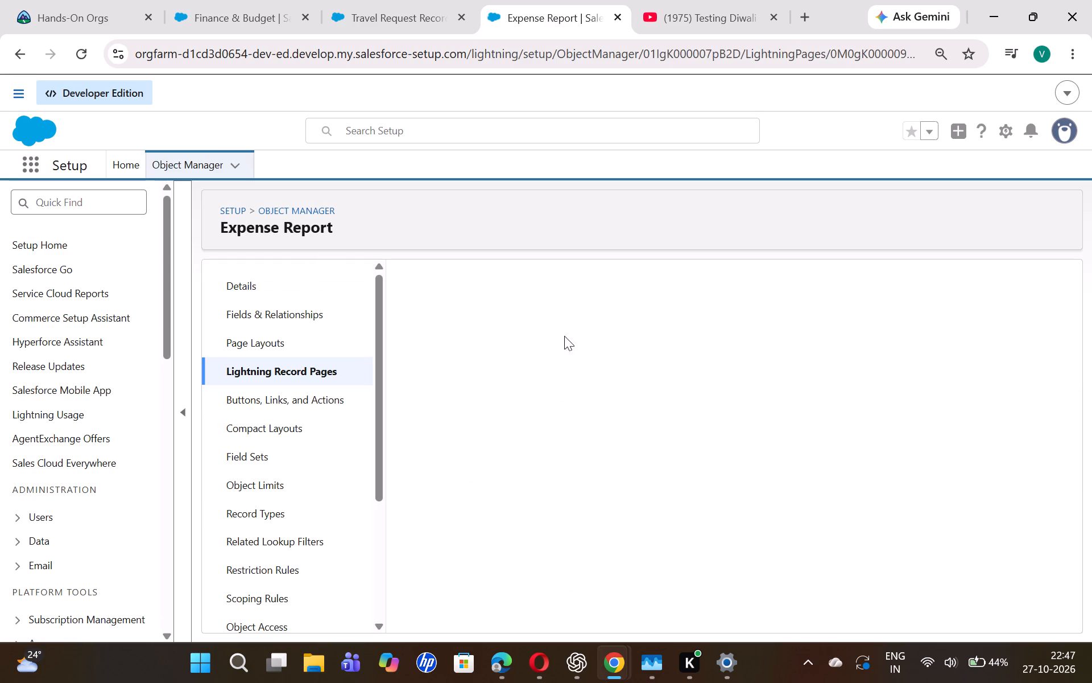
click(619, 311)
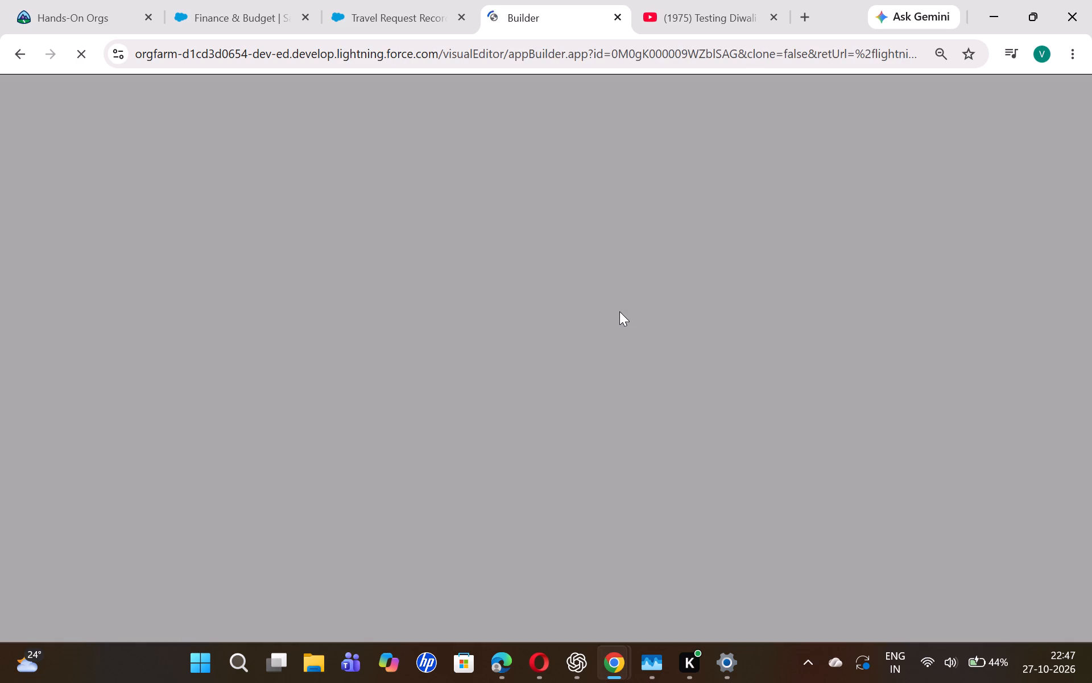
click(417, 0)
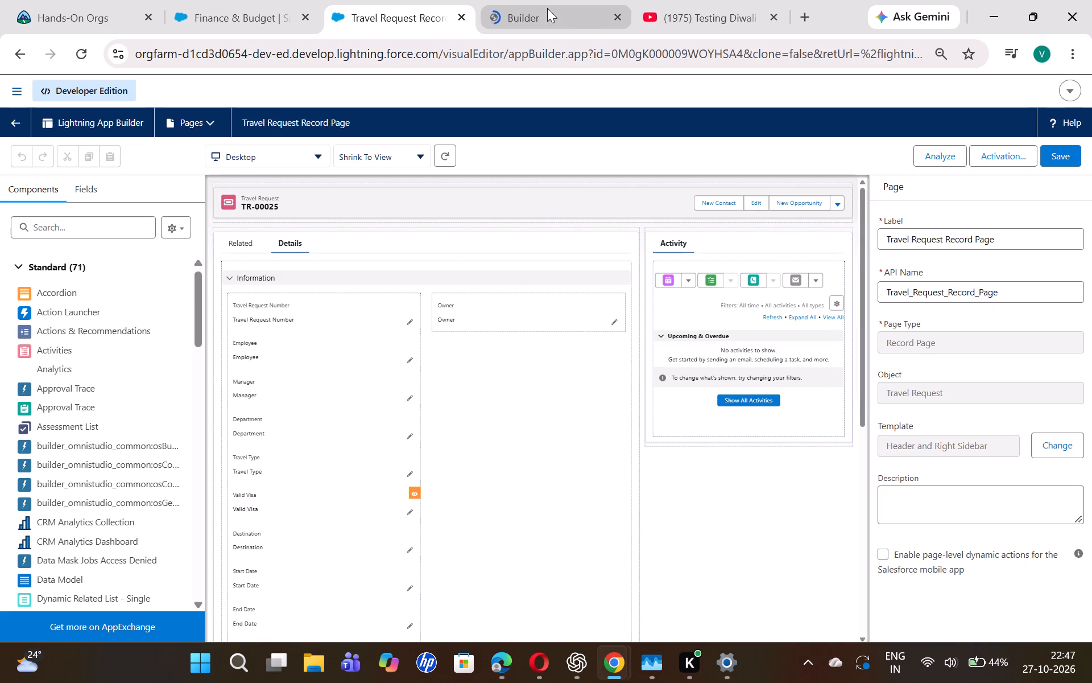
click(547, 8)
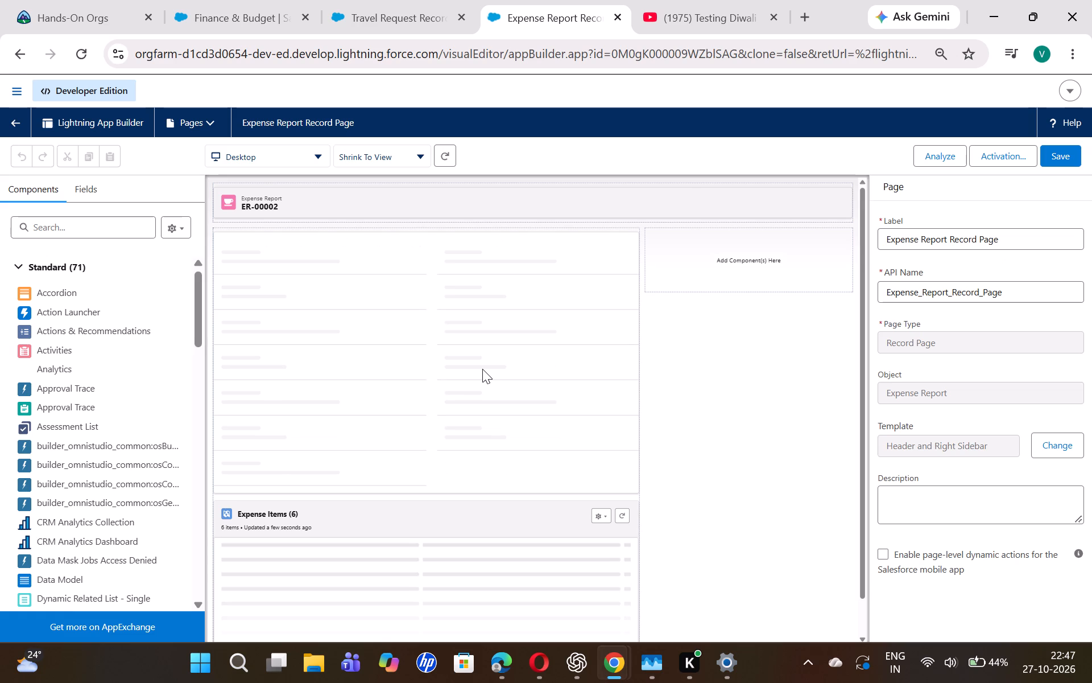
Examine the Expense Report Record Page canvas, including the record detail component and the Expense Items related list.
scroll(482, 369, down, 3)
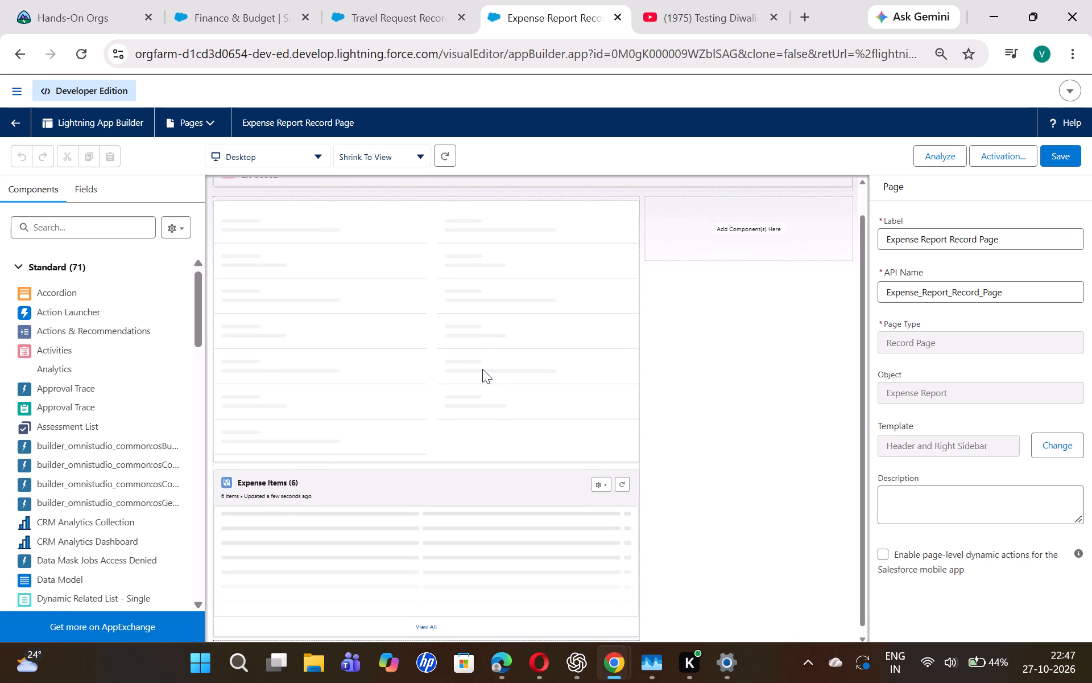
scroll(482, 369, down, 2)
scroll(482, 369, up, 3)
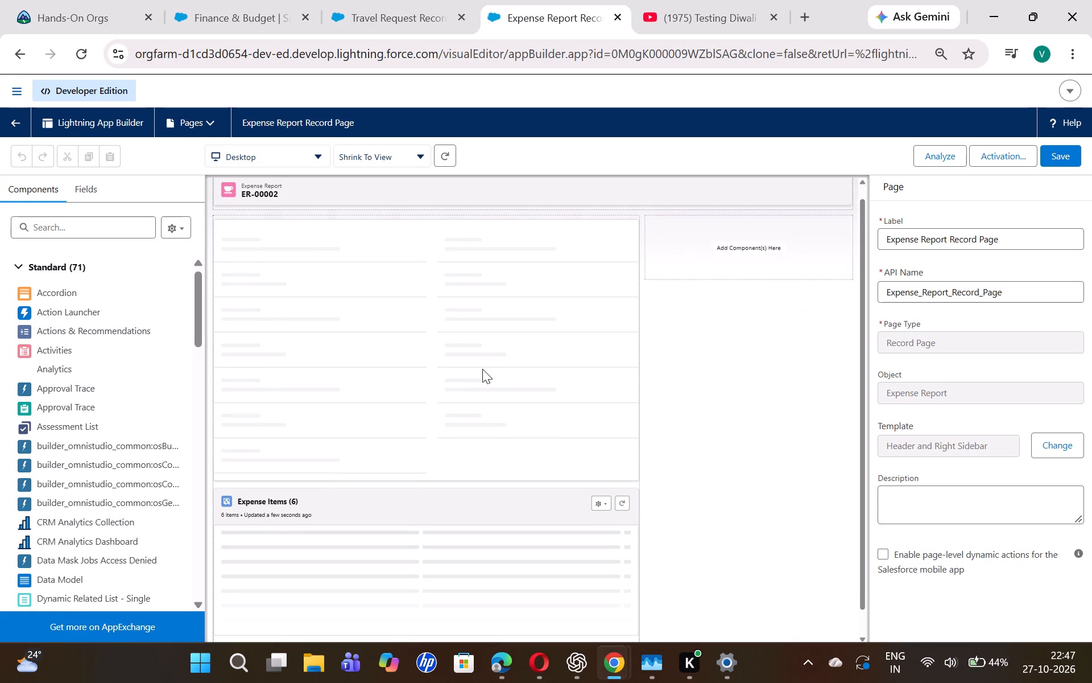
scroll(482, 369, up, 4)
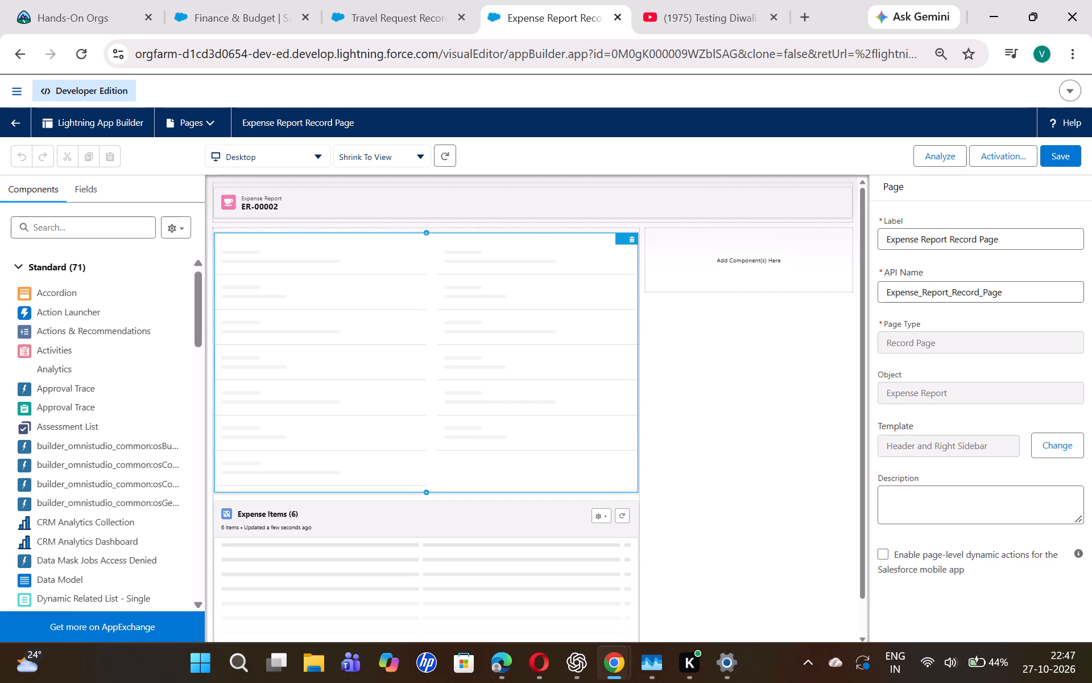
scroll(529, 569, down, 1)
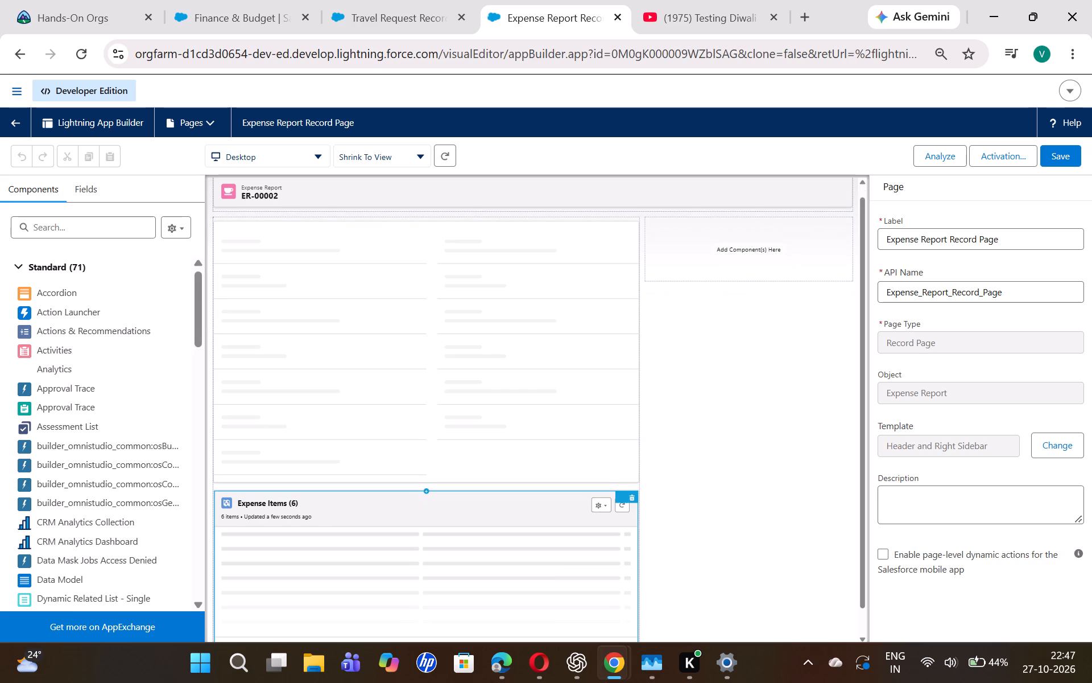
scroll(529, 569, down, 1)
scroll(529, 569, up, 5)
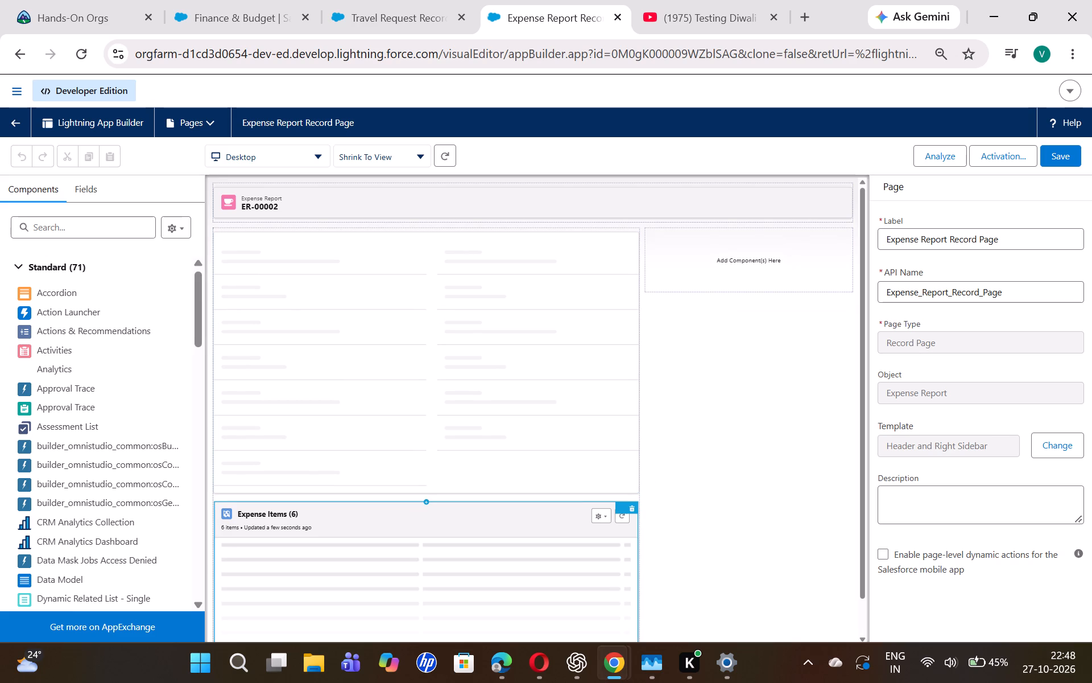
scroll(548, 425, up, 1)
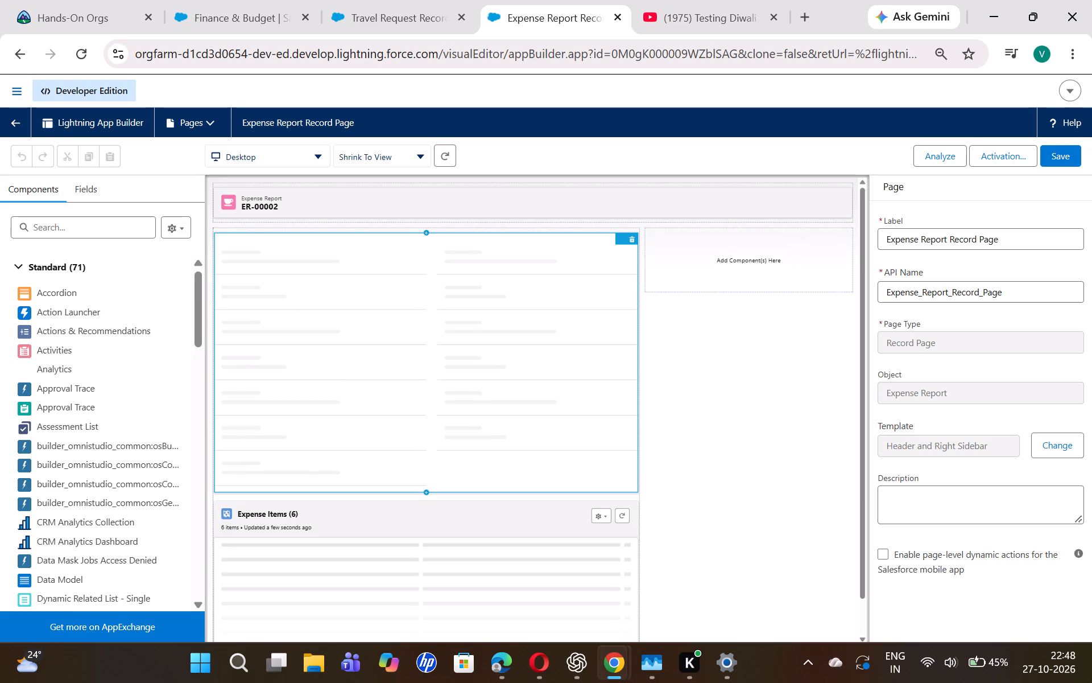
scroll(548, 425, up, 2)
click(498, 381)
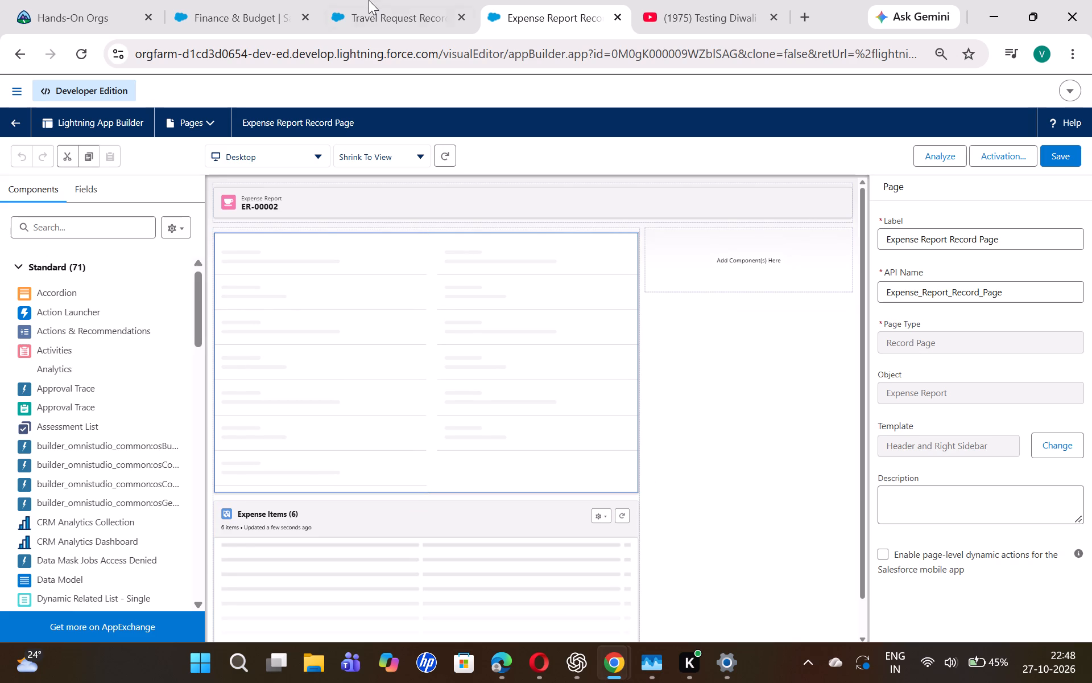
Reload the Expense Report Record Page in the Lightning App Builder.
click(369, 0)
click(516, 0)
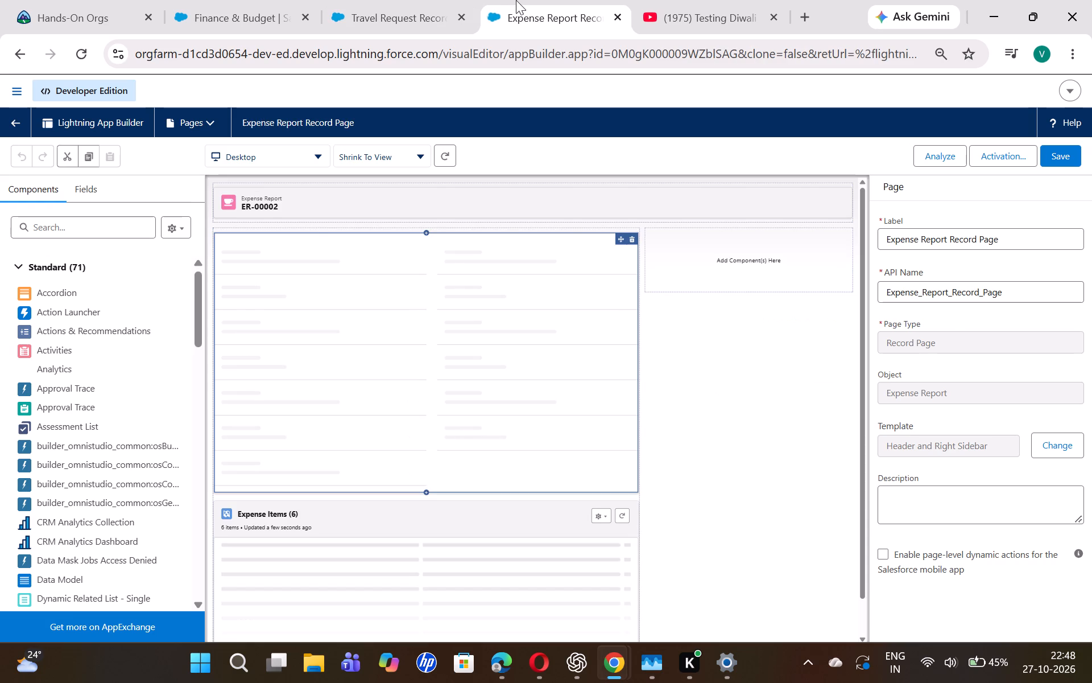
click(81, 49)
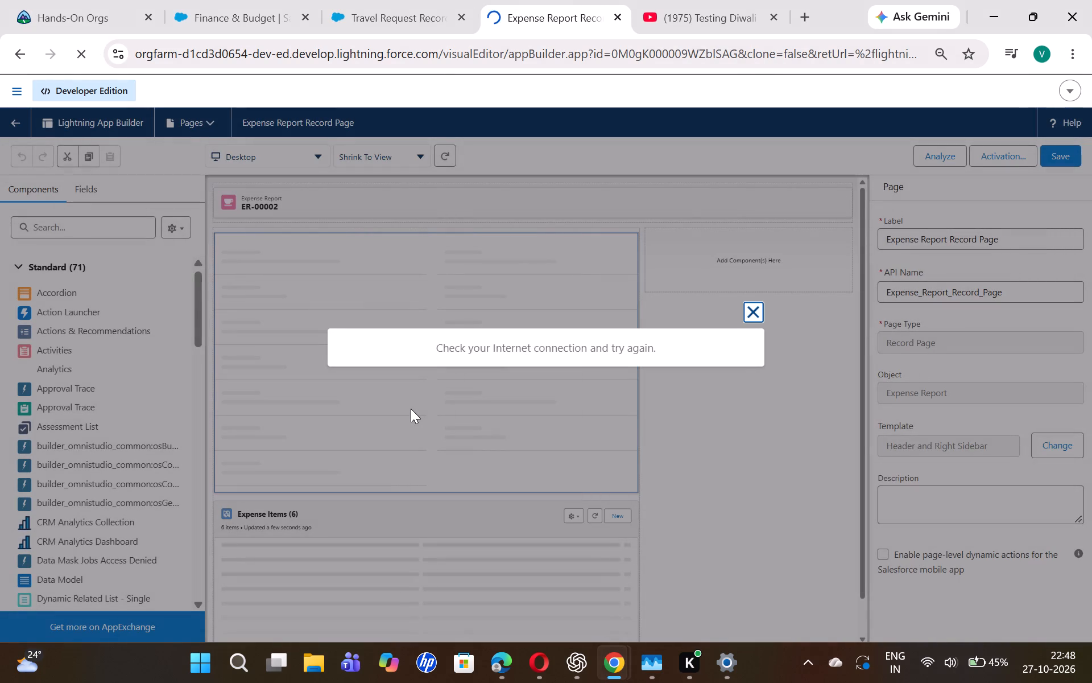
click(752, 310)
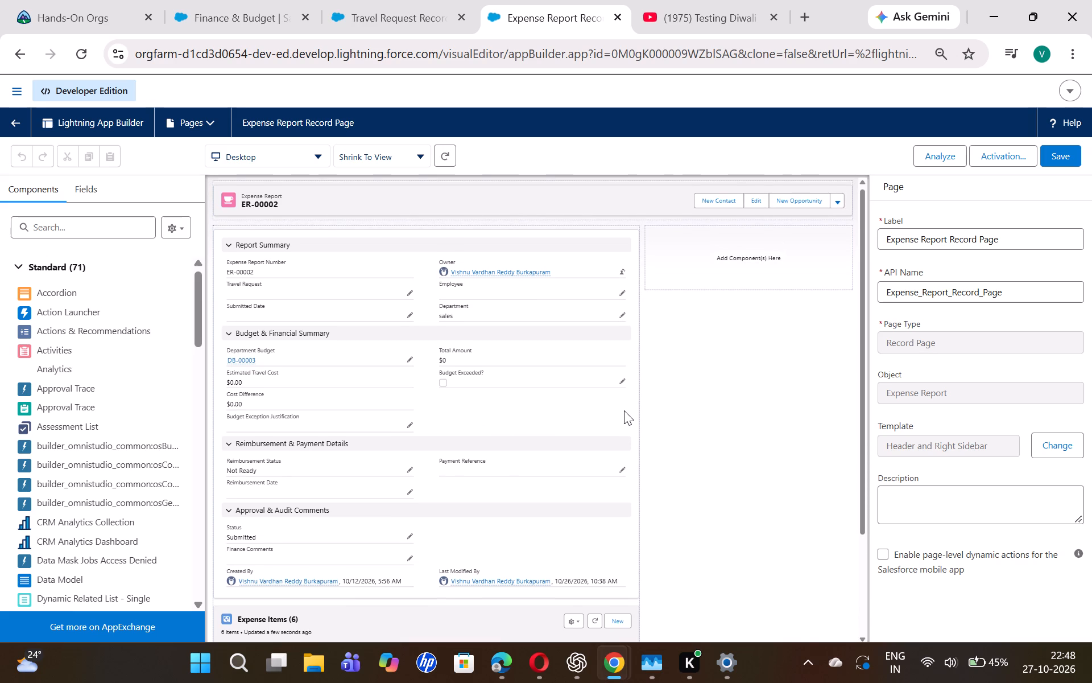
Switch to the Travel Request Record Page in the other browser tab and look through its list of last modified pages.
click(410, 31)
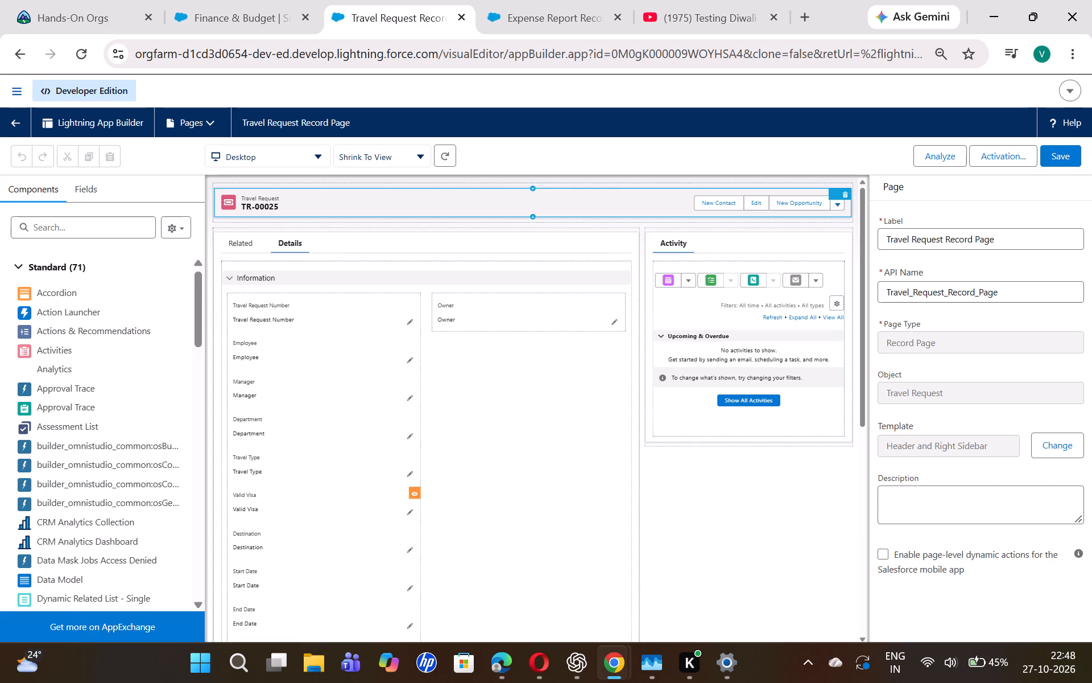
click(208, 124)
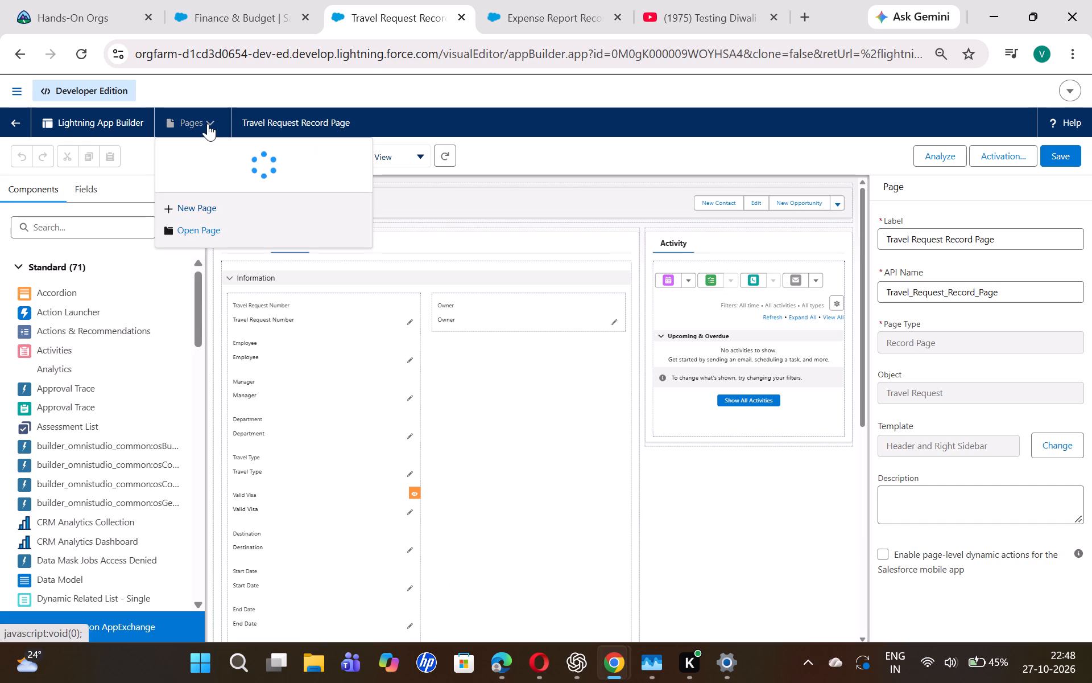
scroll(231, 240, down, 1)
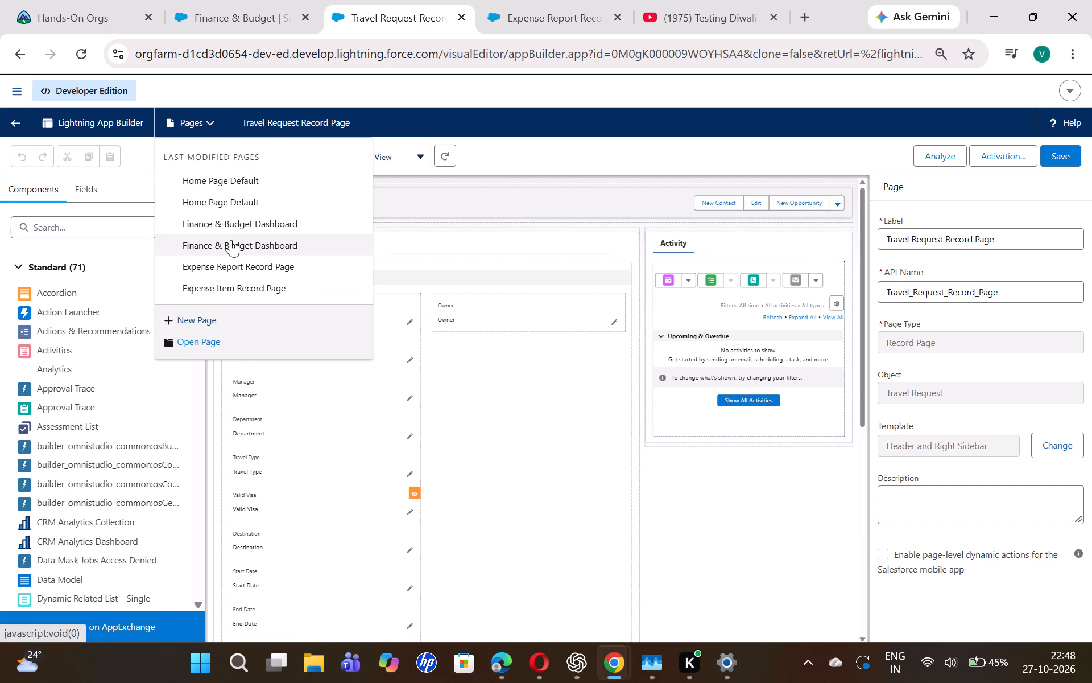
scroll(231, 240, down, 1)
scroll(231, 240, up, 3)
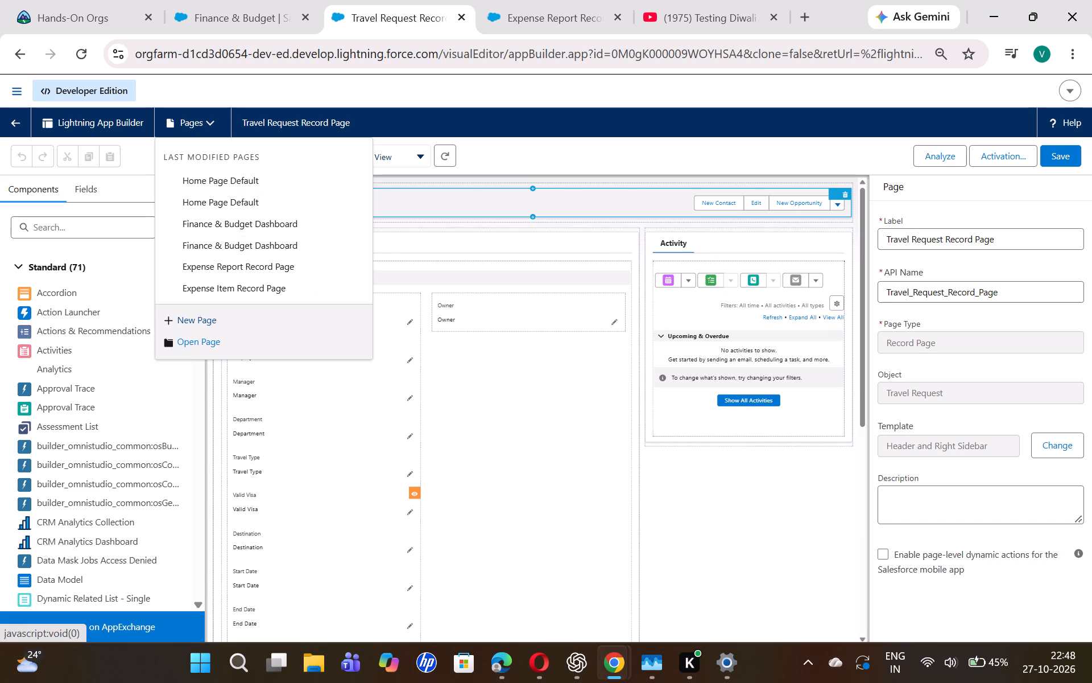
click(476, 198)
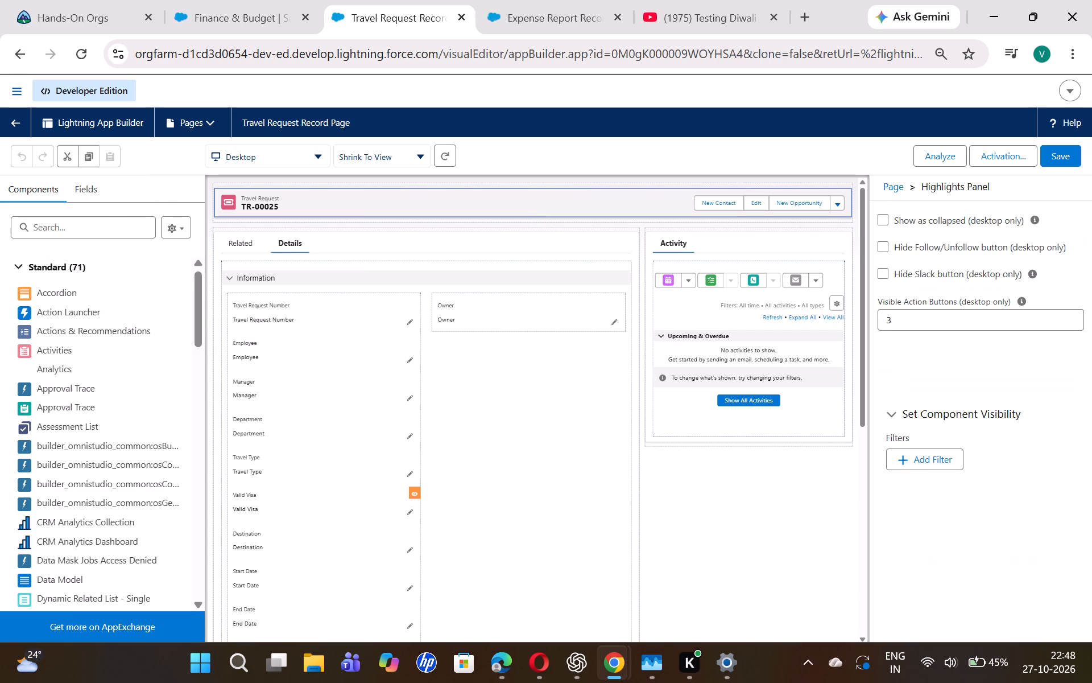
Search the component library for "trav", shortening the search term to "t".
click(98, 228)
key(r)
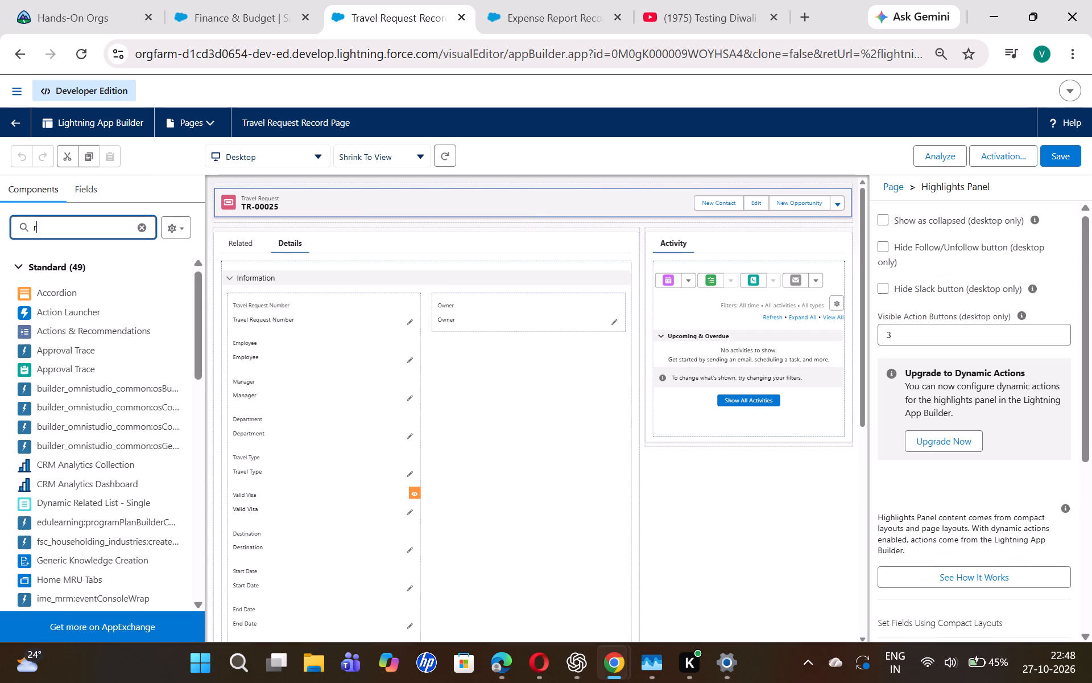
key(BackSpace)
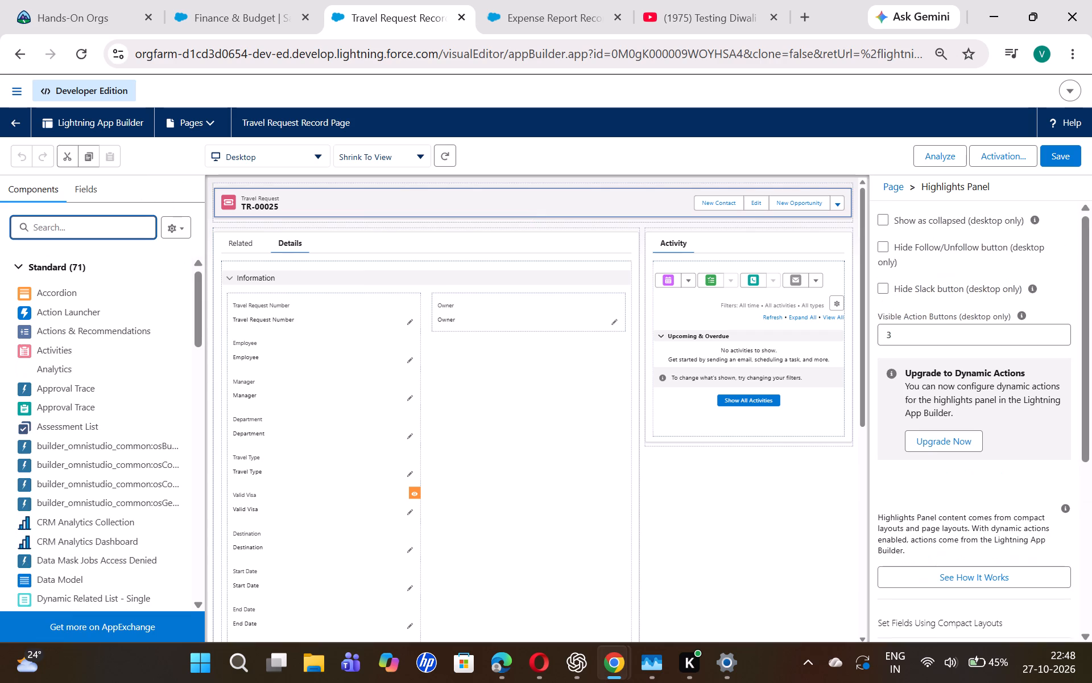
text(trav)
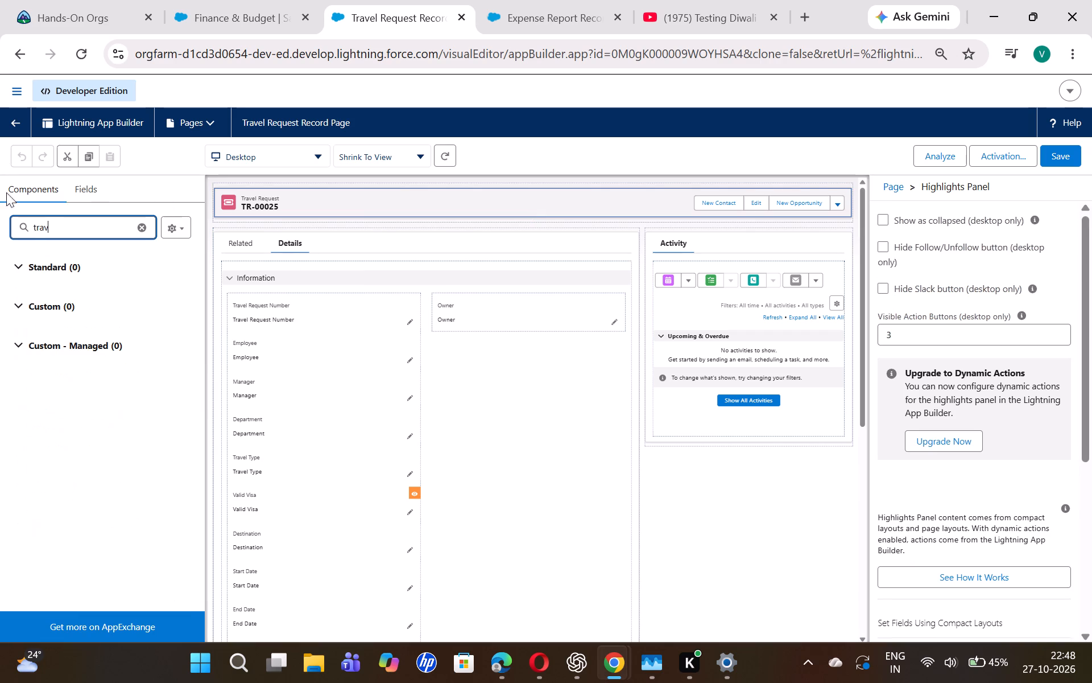
key(BackSpace)
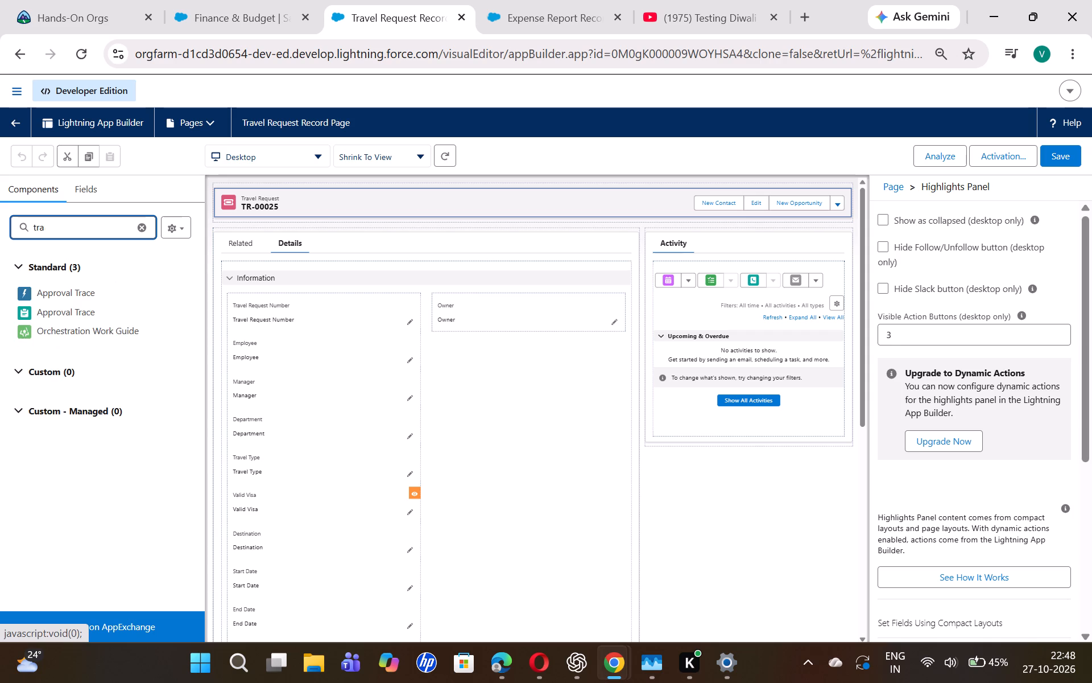
key(BackSpace)
key(BackSpace)
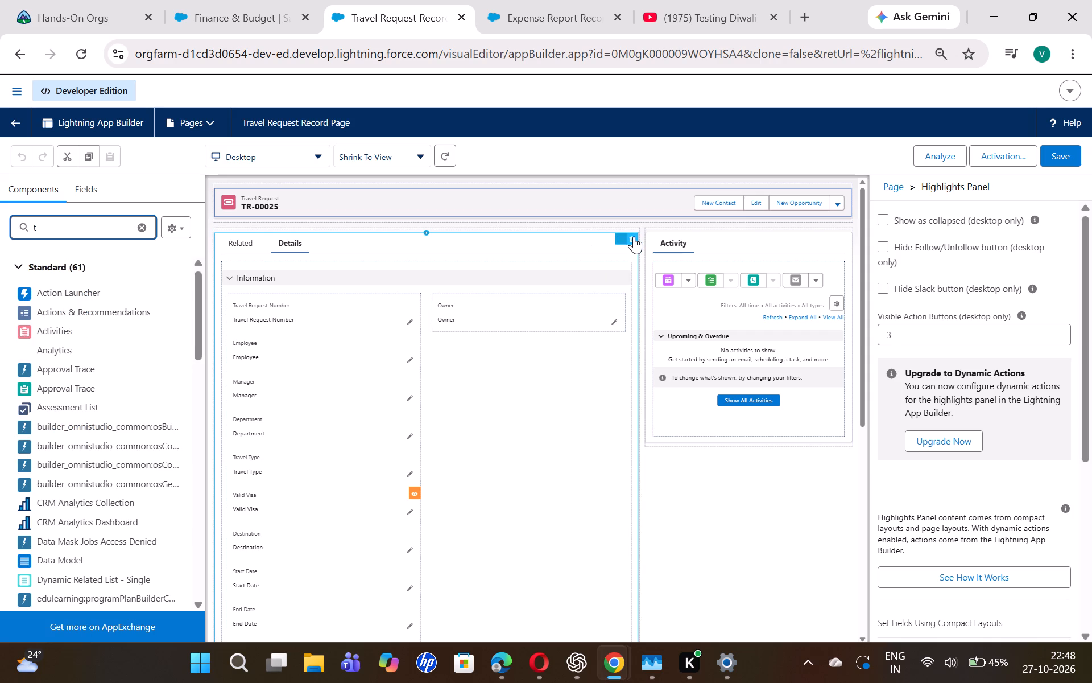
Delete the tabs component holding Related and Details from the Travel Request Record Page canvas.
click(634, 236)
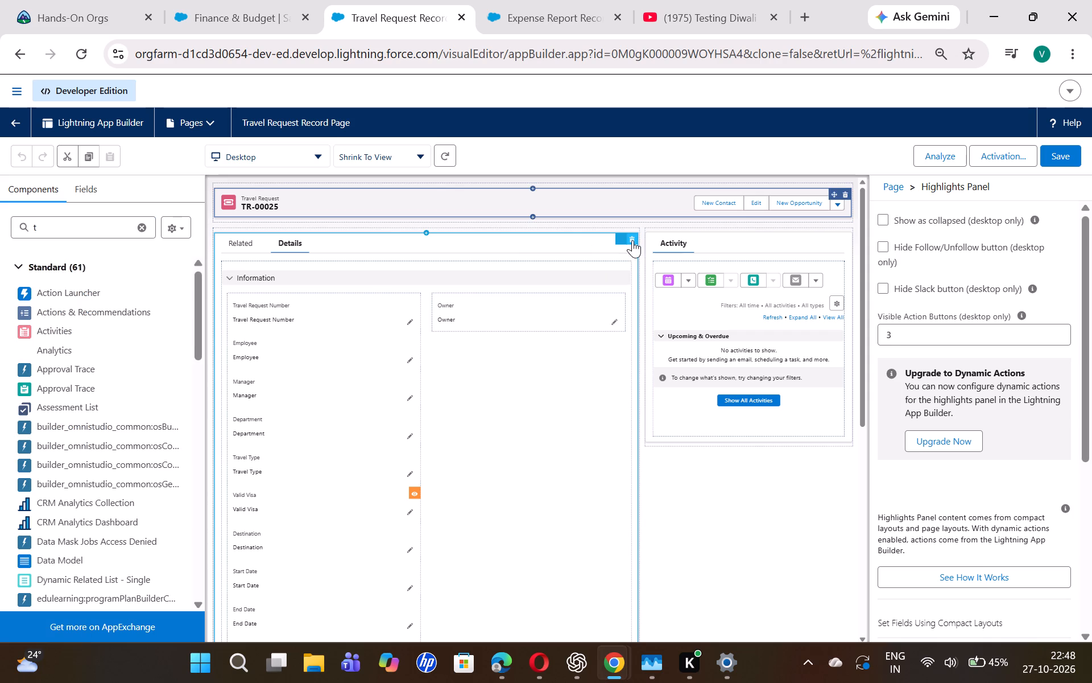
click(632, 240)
Search the component library for "tra".
click(74, 225)
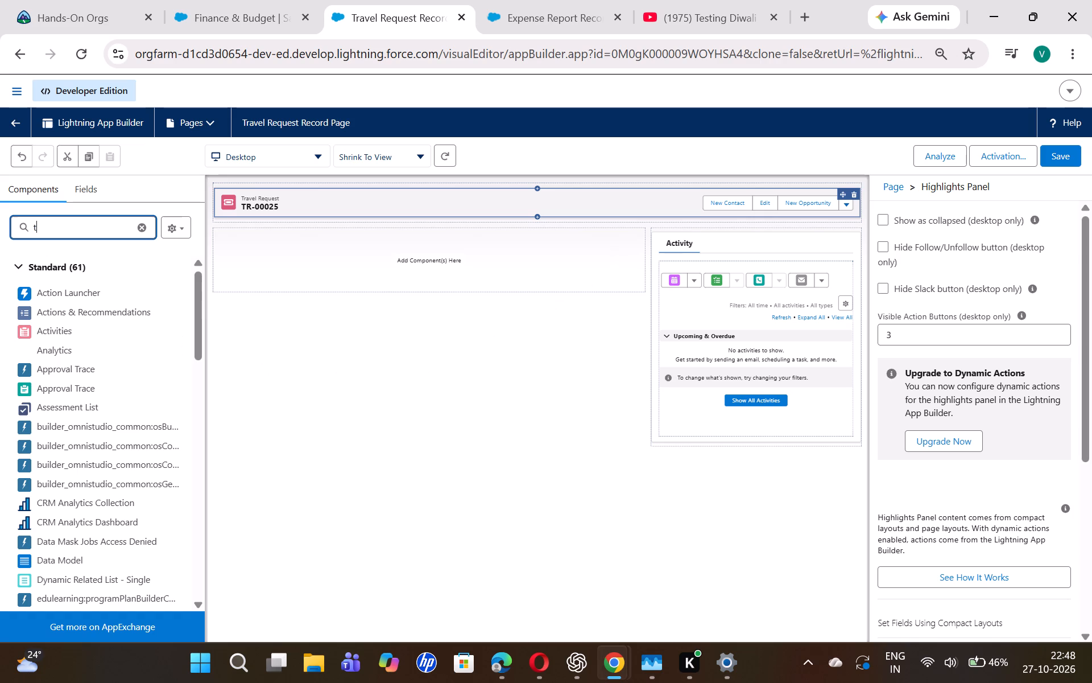
text(ra)
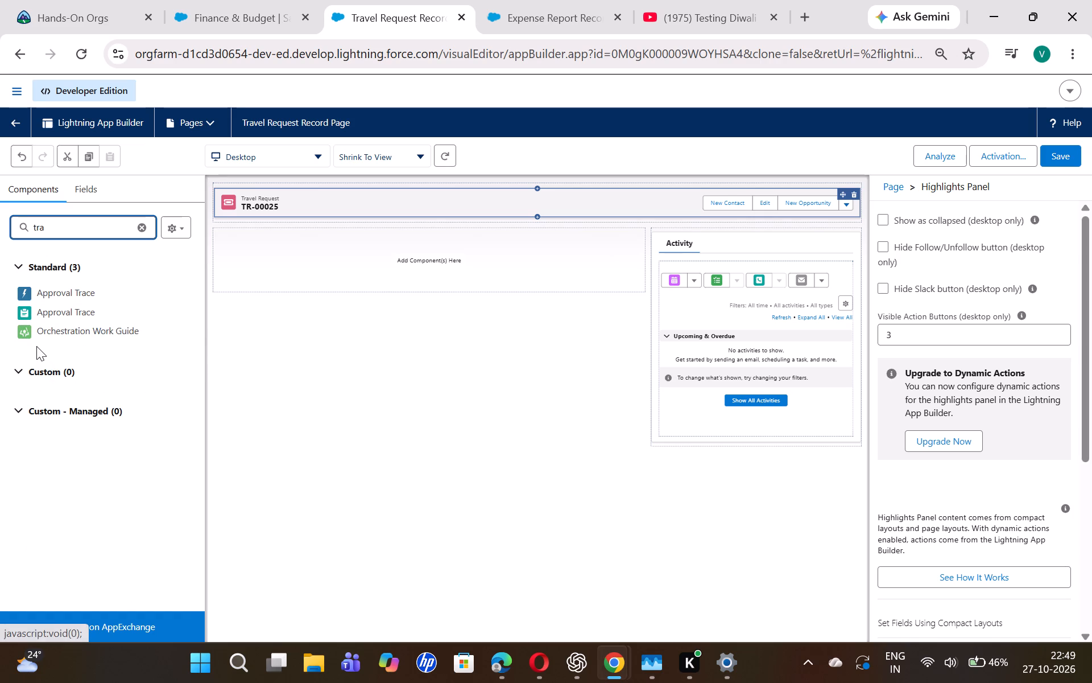
click(340, 261)
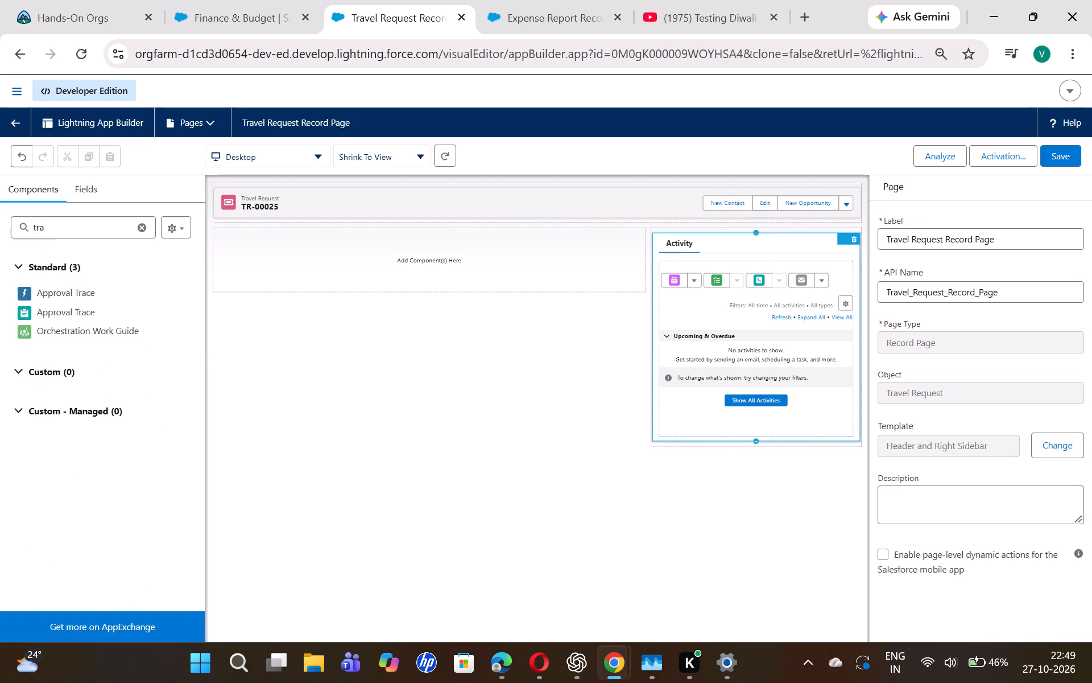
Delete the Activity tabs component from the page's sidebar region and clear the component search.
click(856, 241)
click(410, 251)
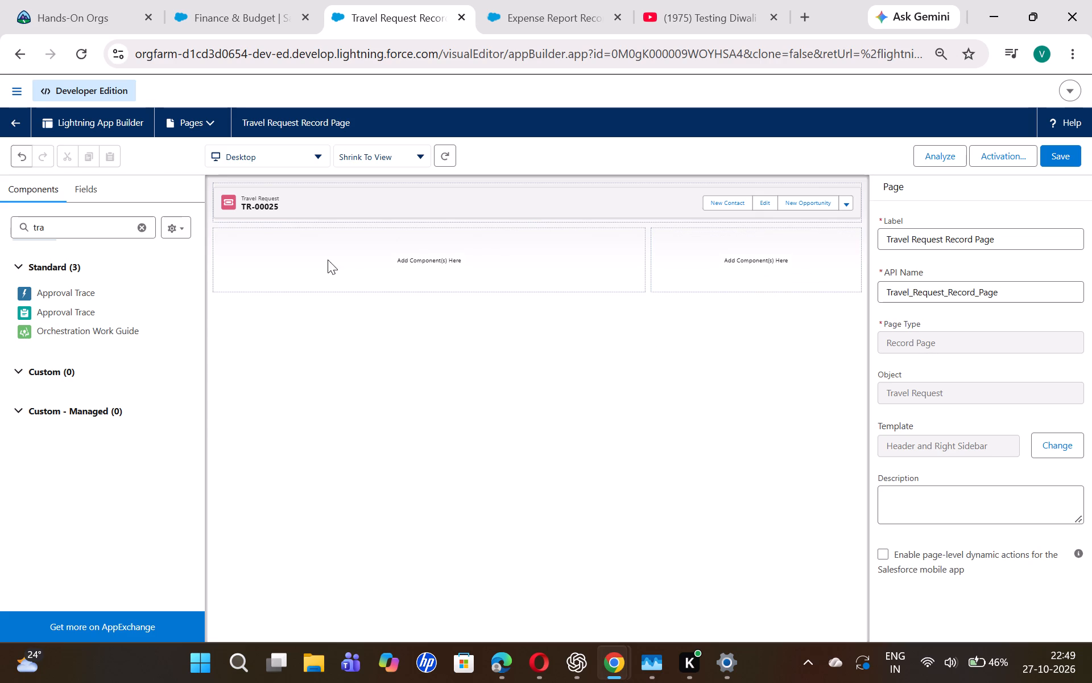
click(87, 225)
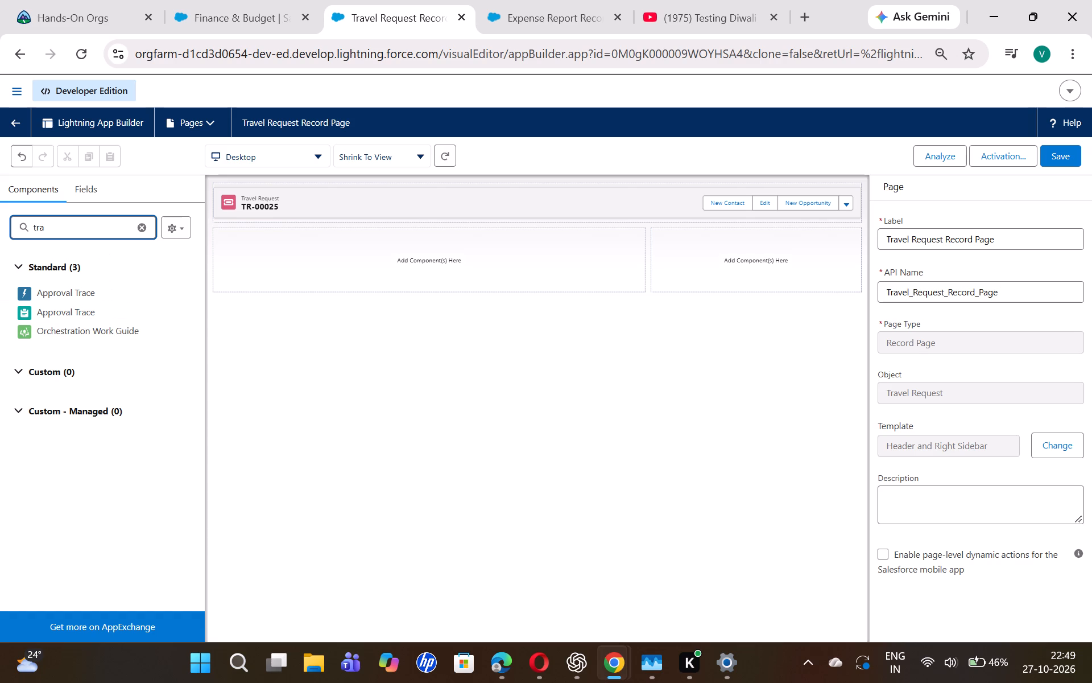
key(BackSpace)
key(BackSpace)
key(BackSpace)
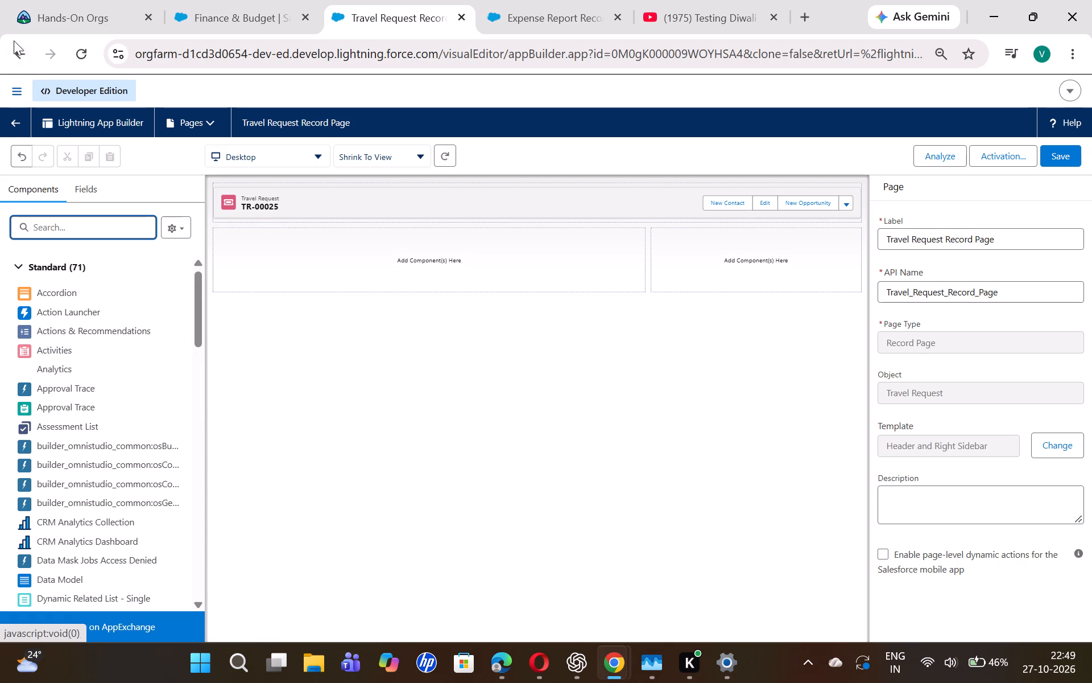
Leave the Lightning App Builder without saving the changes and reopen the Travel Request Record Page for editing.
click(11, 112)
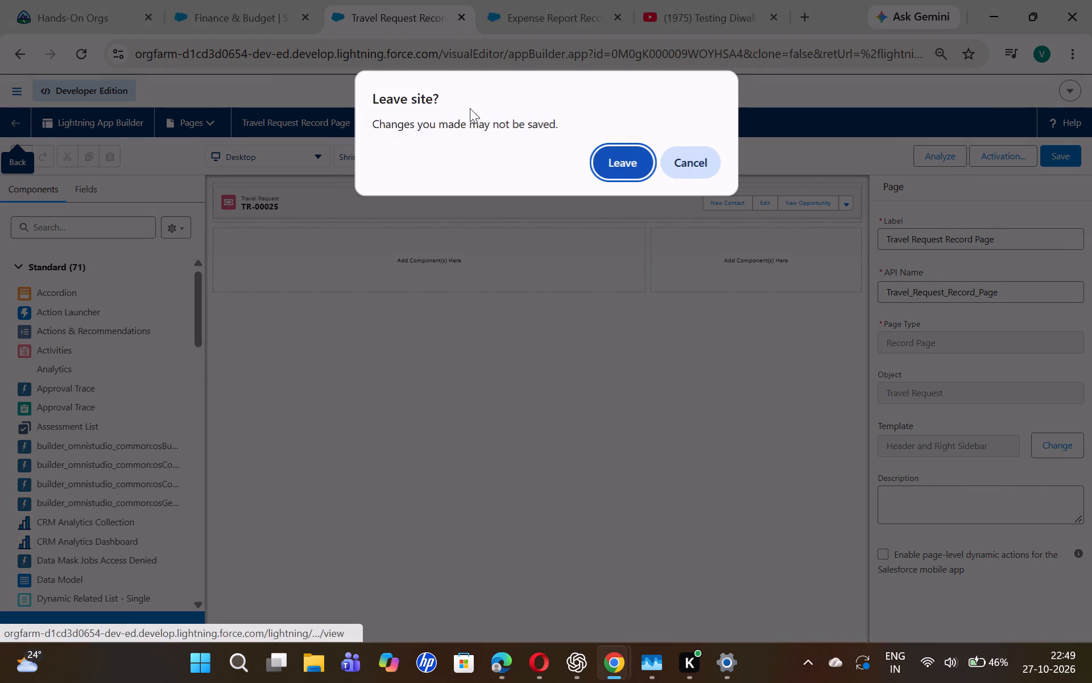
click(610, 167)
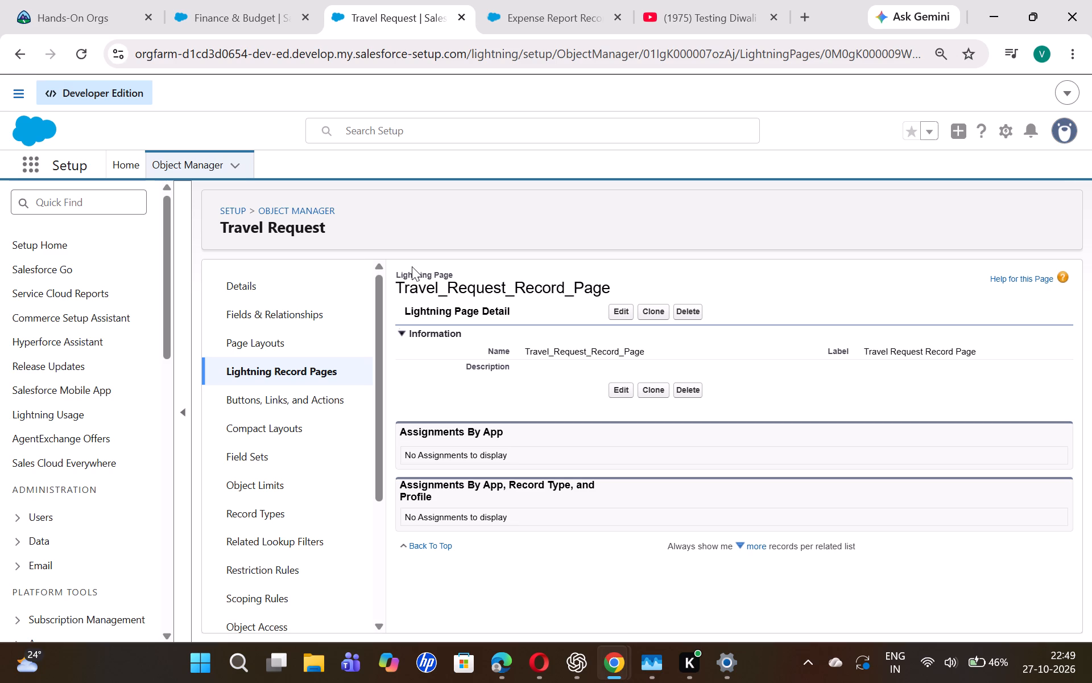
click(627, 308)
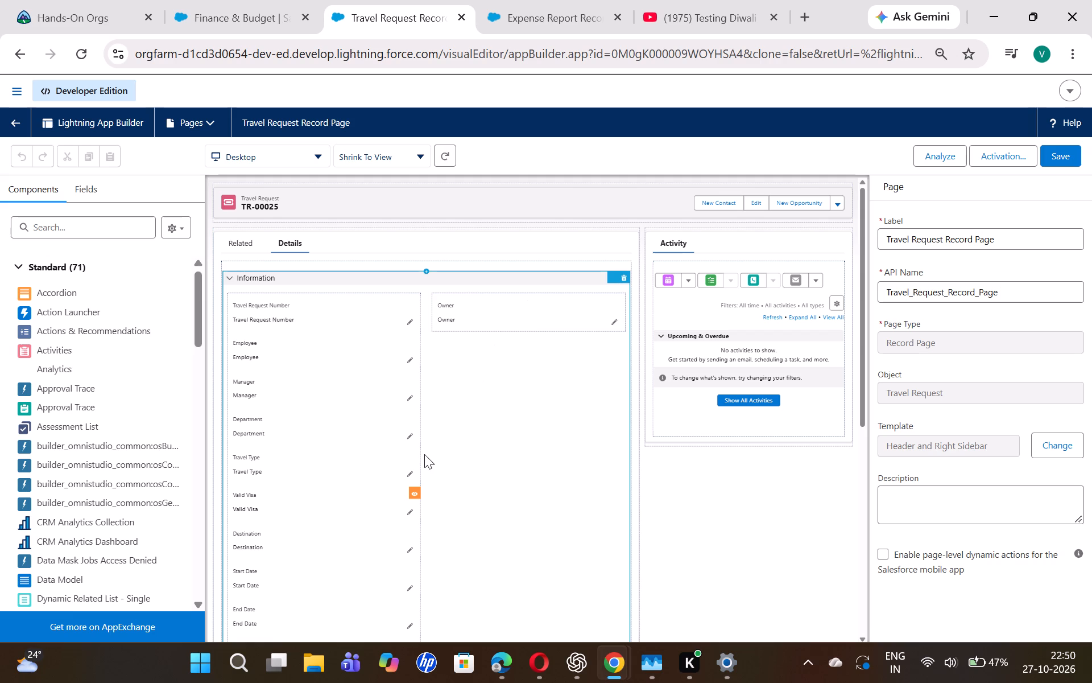
Look through the component library, searching it for "in", "rec" and "pa", and clear the search.
scroll(424, 454, down, 1)
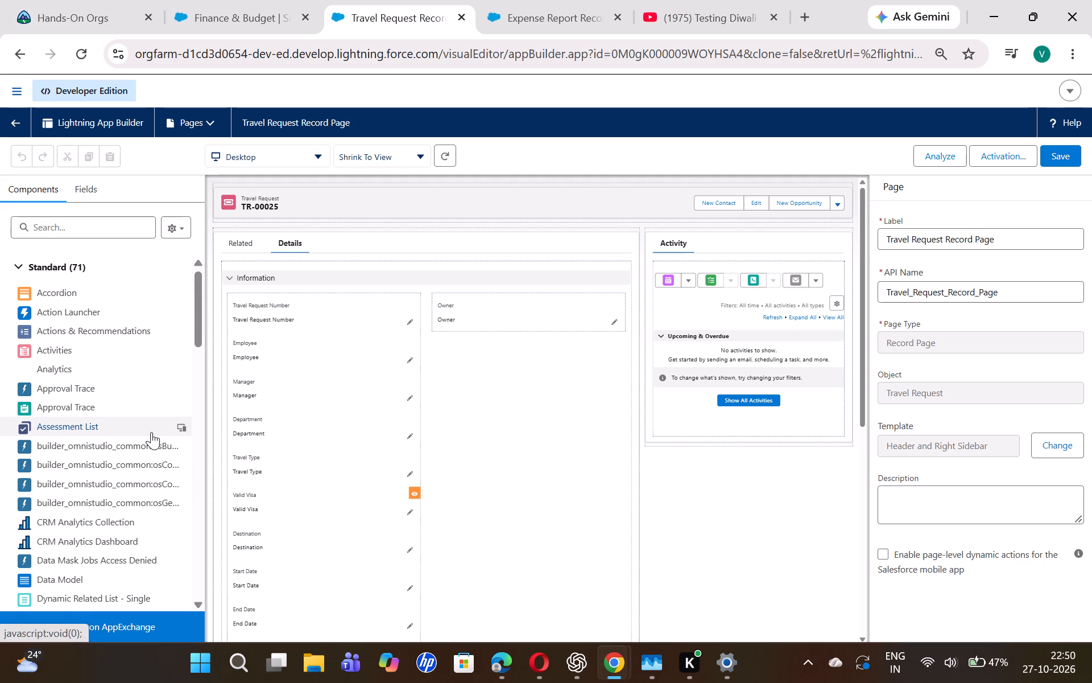
scroll(151, 432, down, 1)
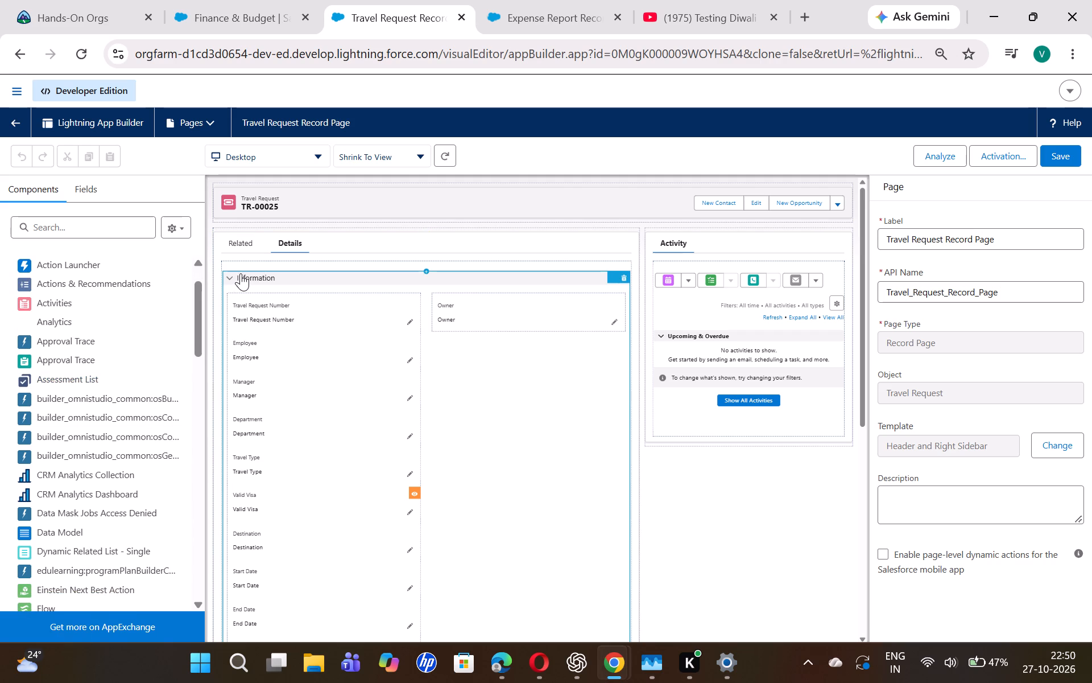
click(89, 230)
text(in)
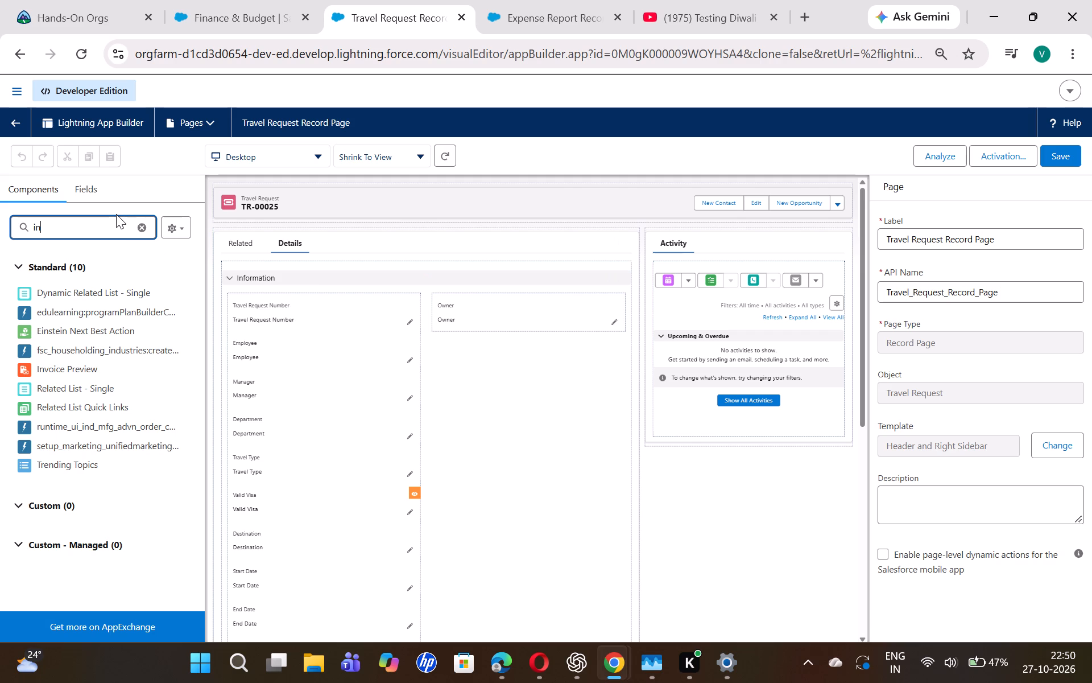
key(BackSpace)
key(BackSpace)
text(re)
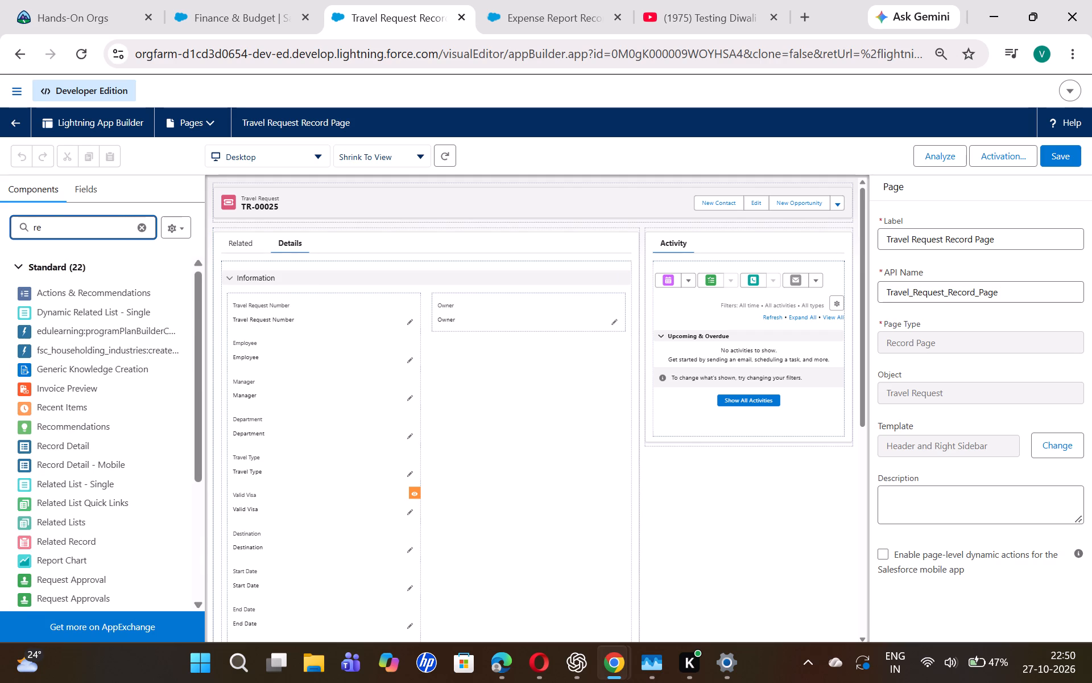
key(c)
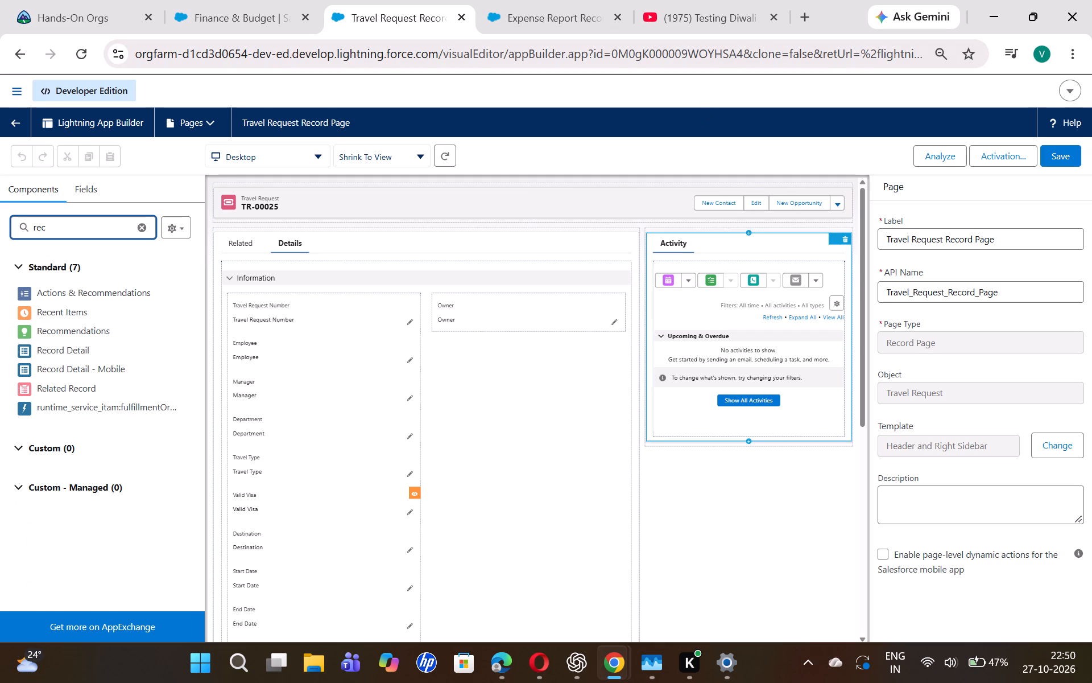
scroll(971, 254, up, 4)
key(BackSpace)
key(BackSpace)
key(BackSpace)
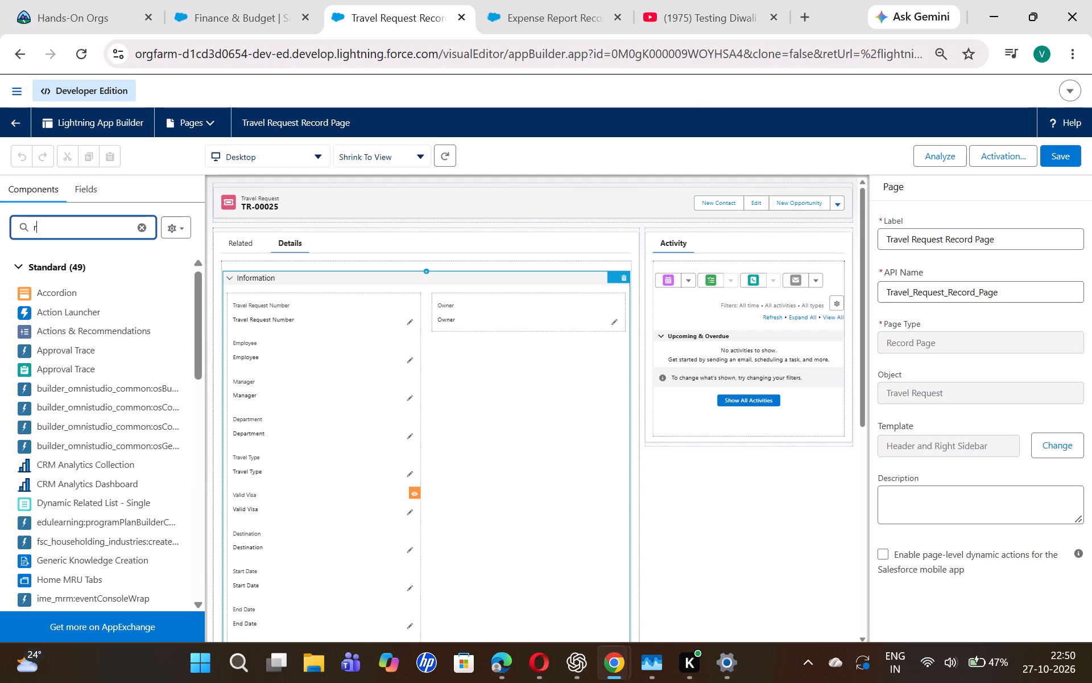
text(pa)
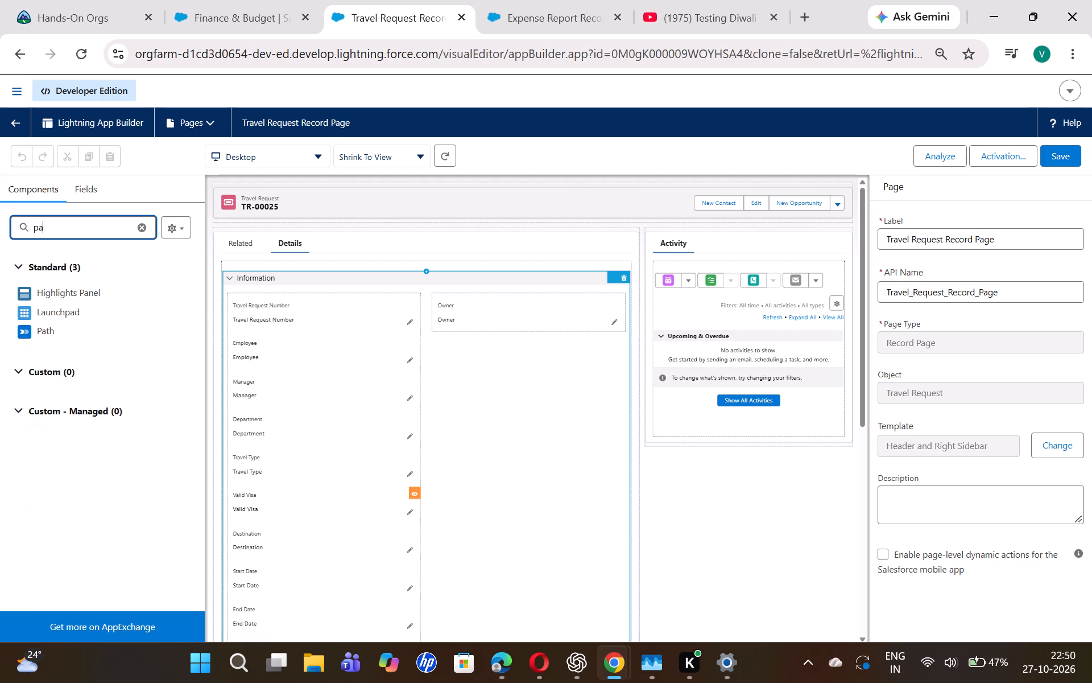
key(BackSpace)
key(BackSpace)
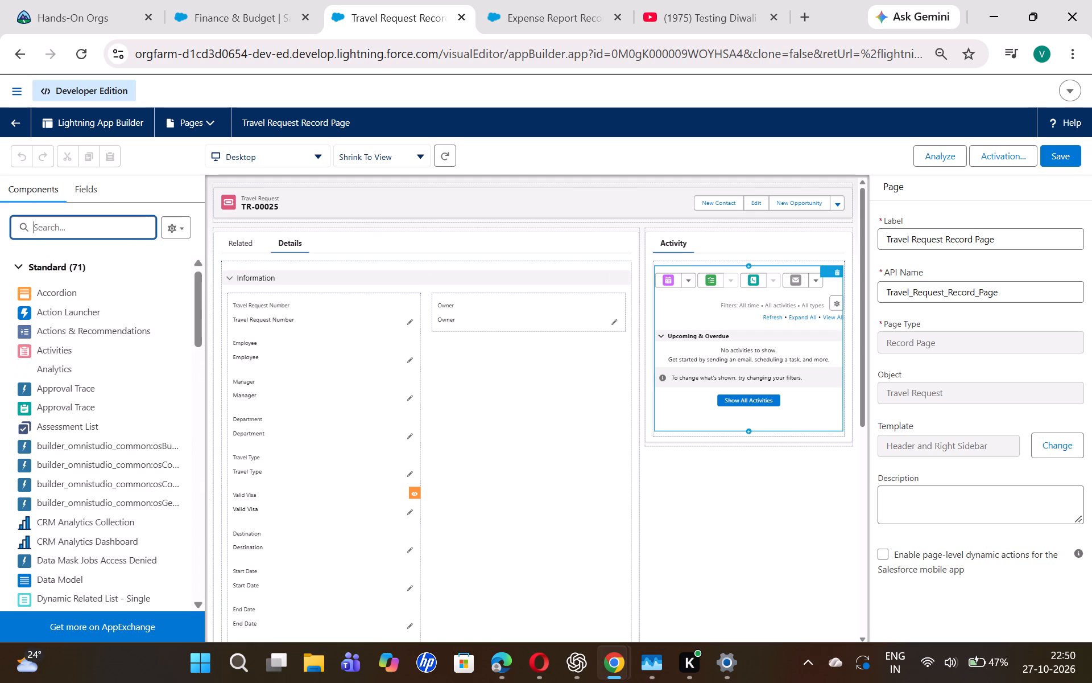
Examine the properties of the Related/Details tabs, the Activity tabs and the Information field section on the page canvas.
click(605, 250)
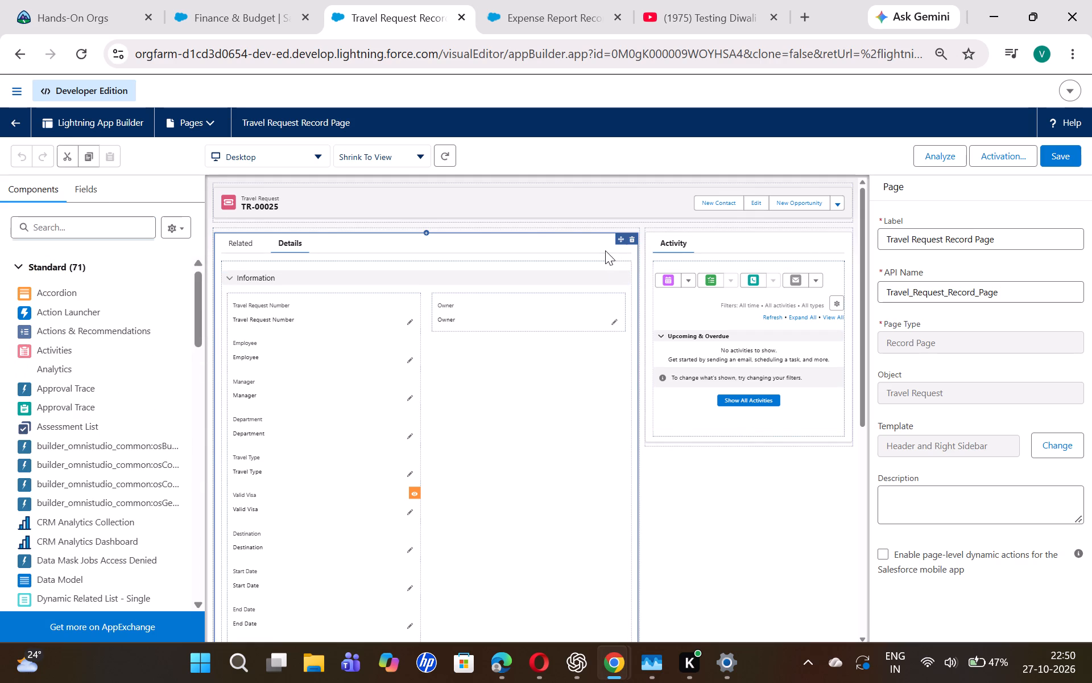
click(714, 252)
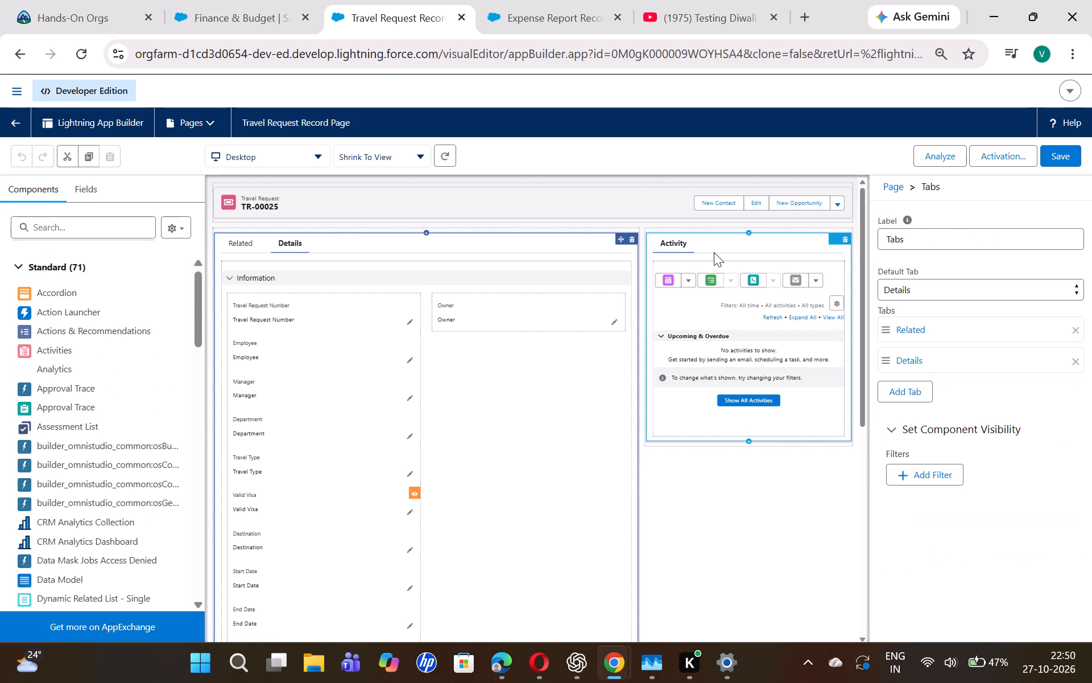
click(611, 255)
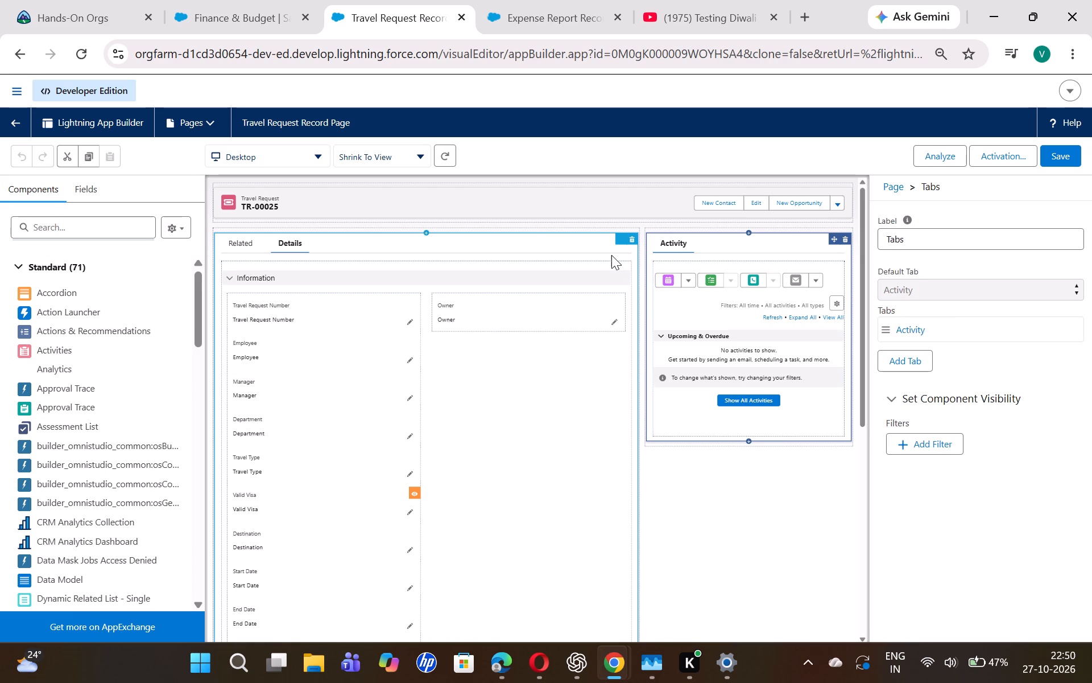
click(580, 370)
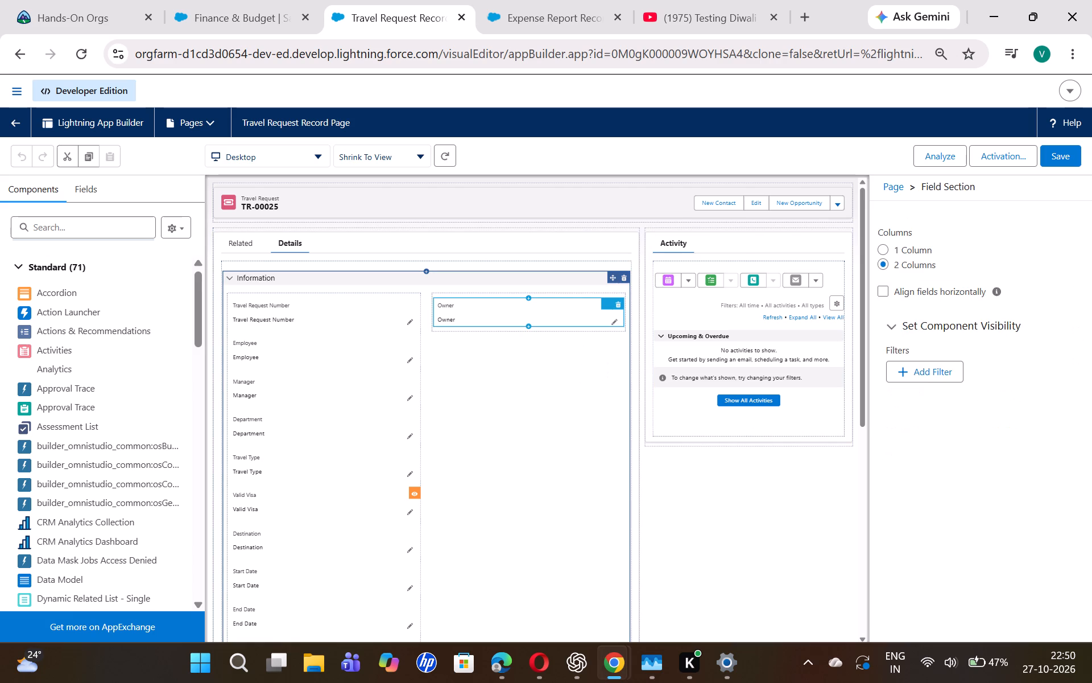
click(456, 254)
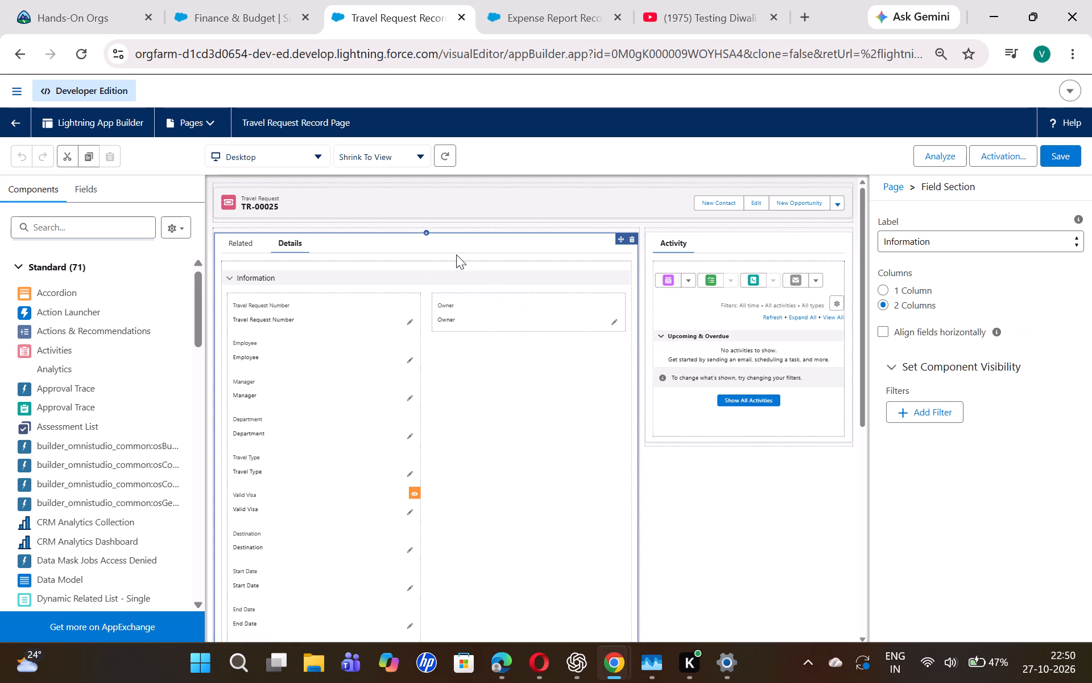
click(456, 254)
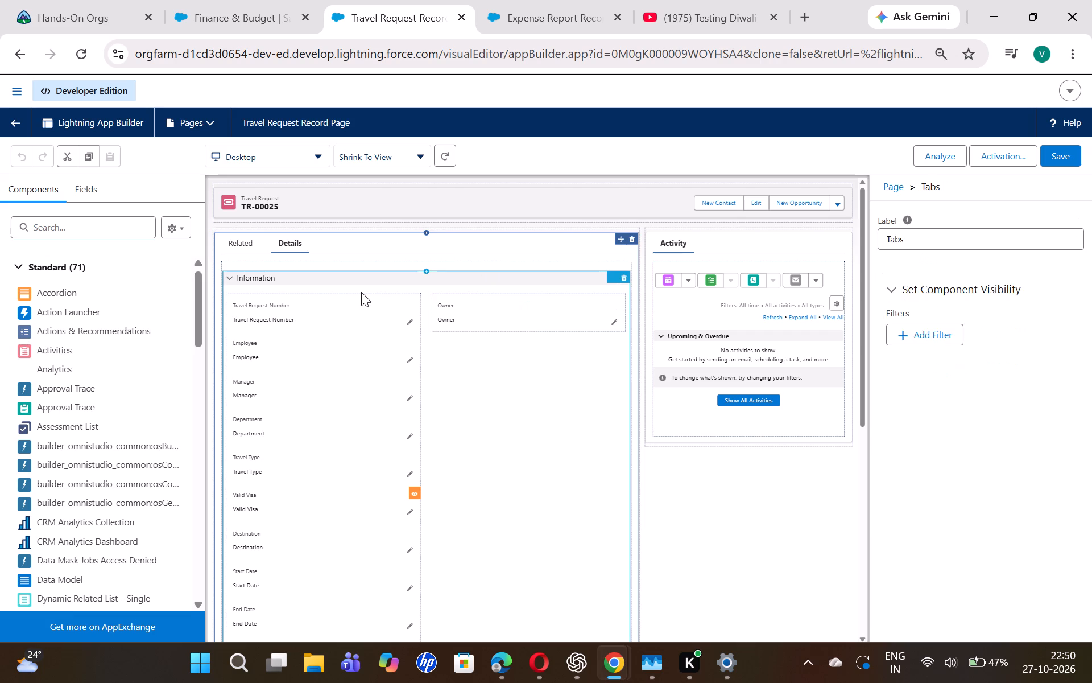
Check the Information field section and the Related/Details tabs, search the component library for "fie" and "field", and clear the search.
click(361, 292)
click(365, 260)
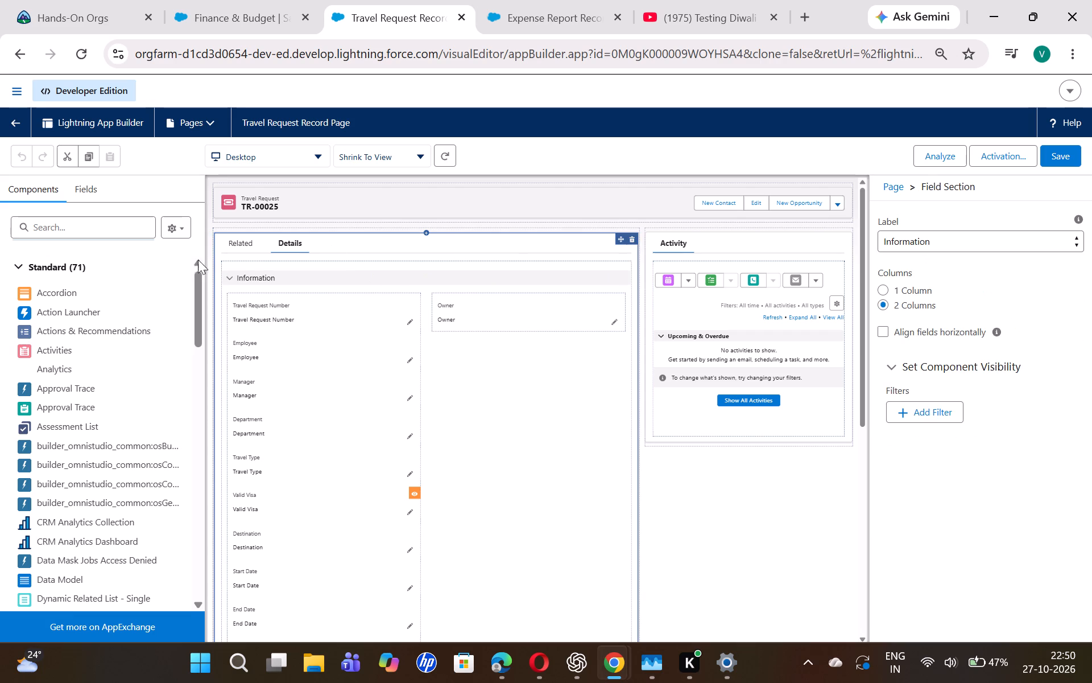
click(97, 222)
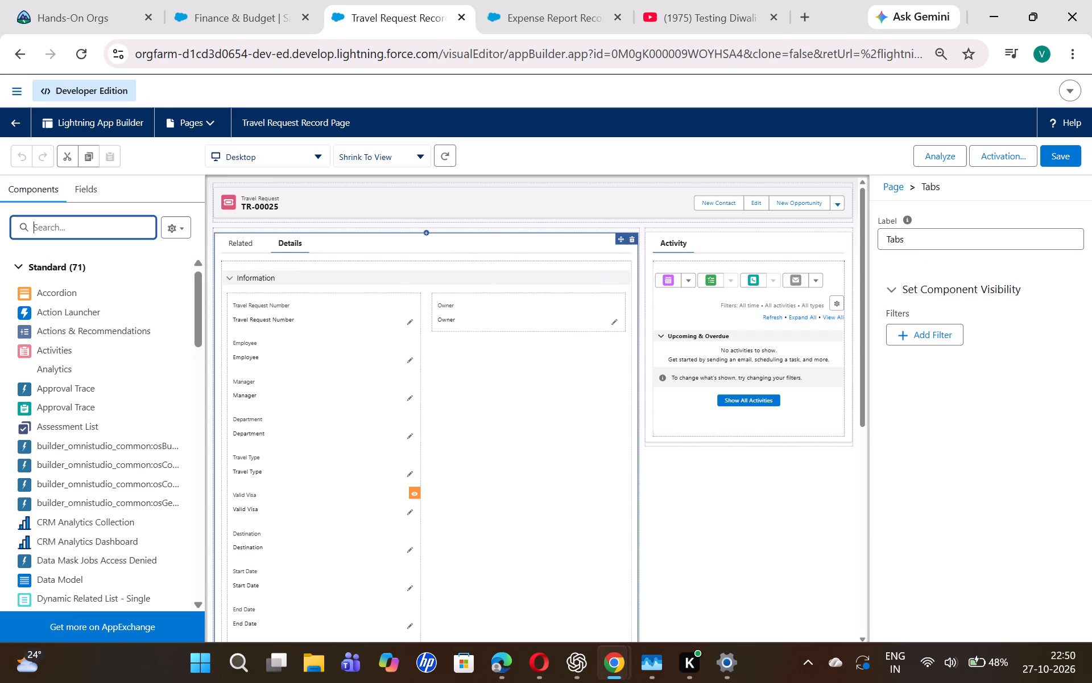
text(fie)
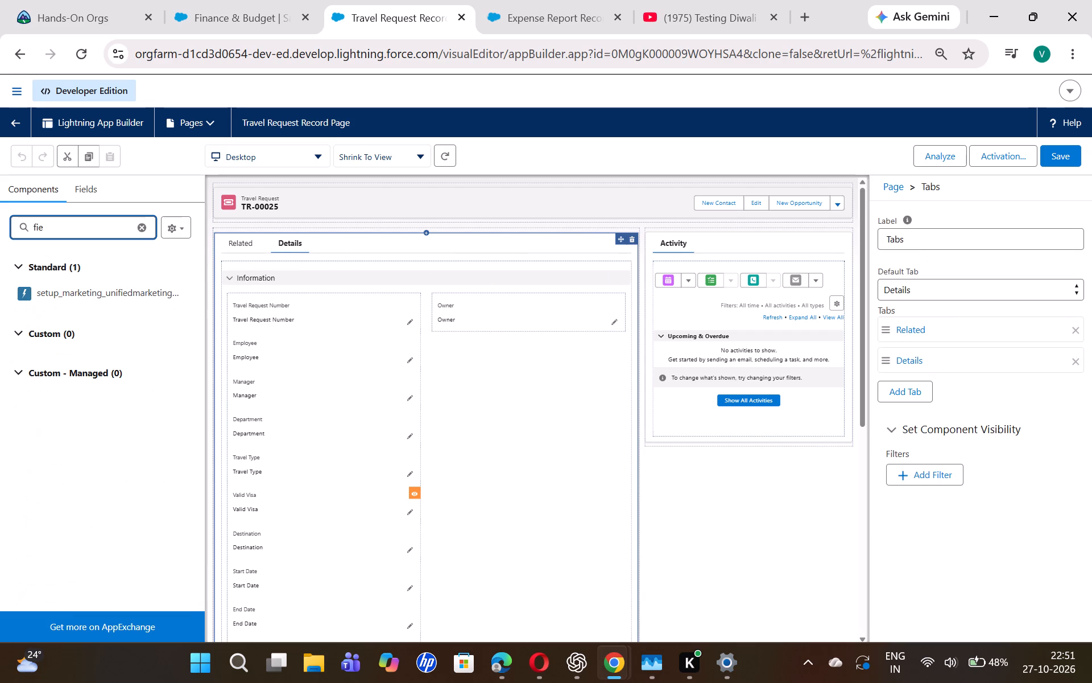
key(BackSpace)
key(BackSpace)
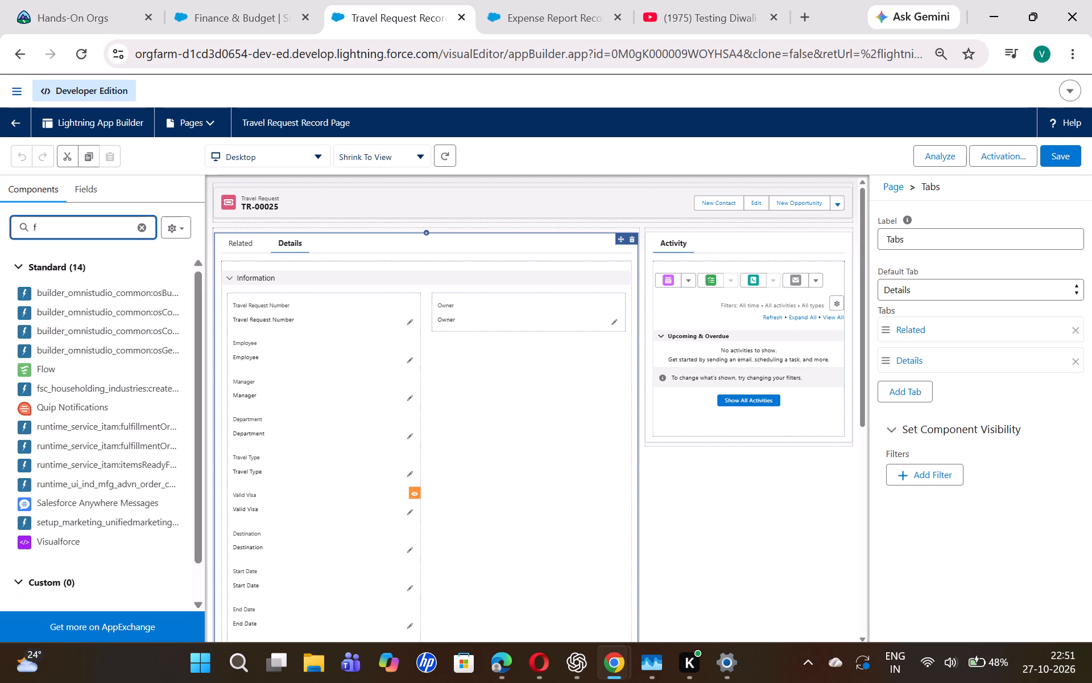
key(BackSpace)
text(firld)
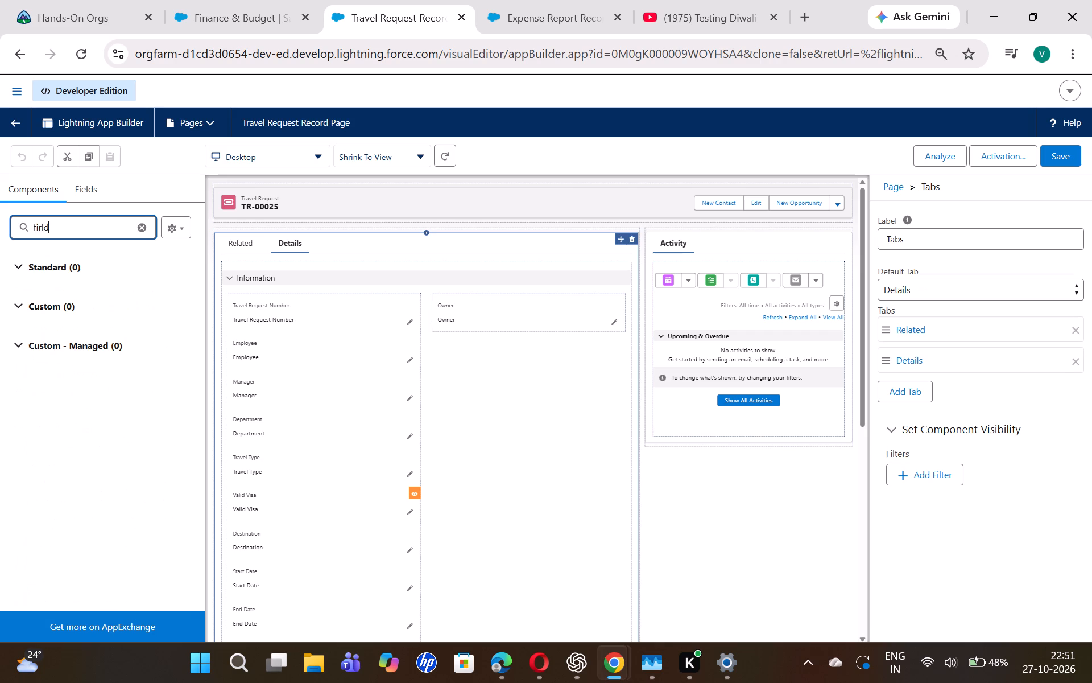
key(BackSpace)
key(BackSpace)
key(BackSpace)
text(eld)
key(BackSpace)
key(BackSpace)
key(BackSpace)
key(BackSpace)
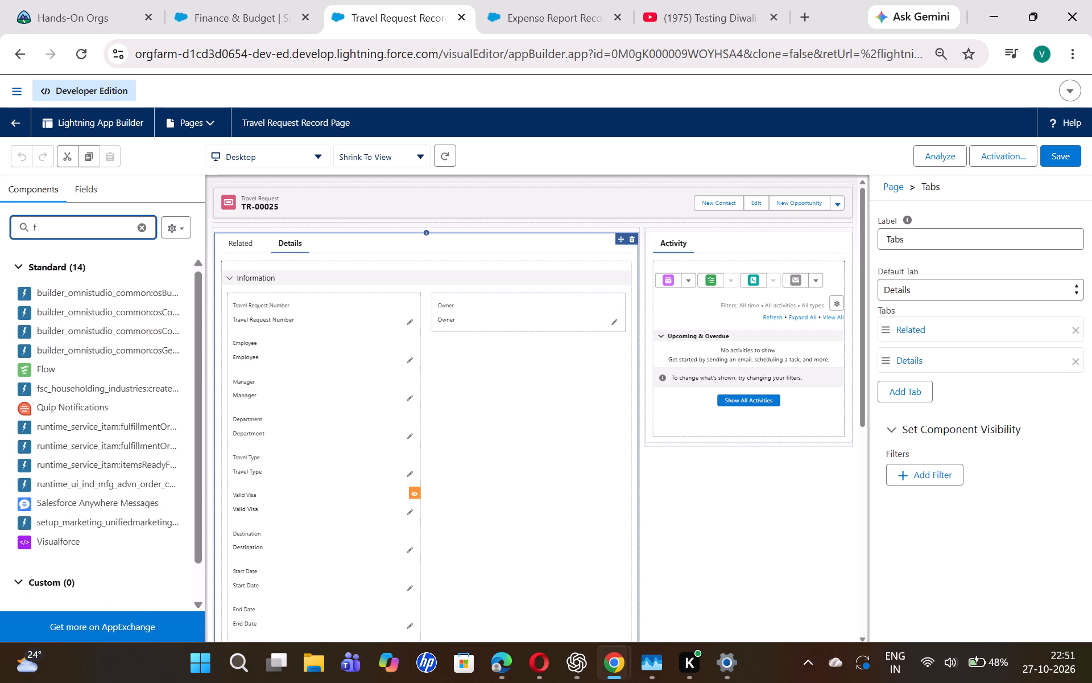
key(BackSpace)
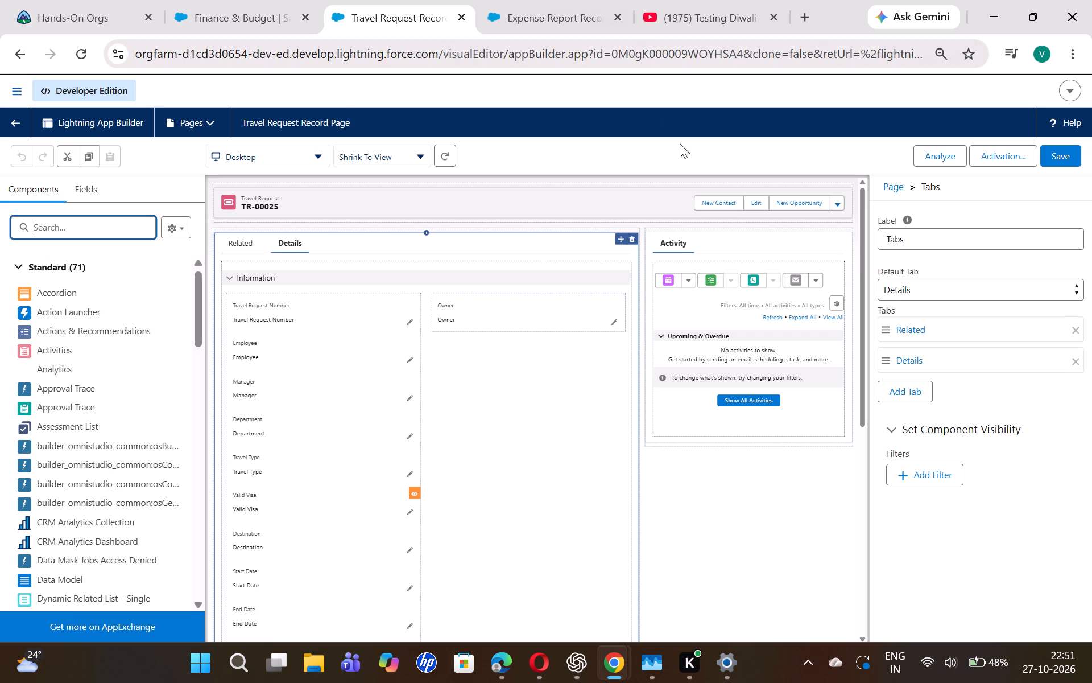
Delete the Activity tabs component from the page's sidebar region and save the Travel Request Record Page.
click(847, 239)
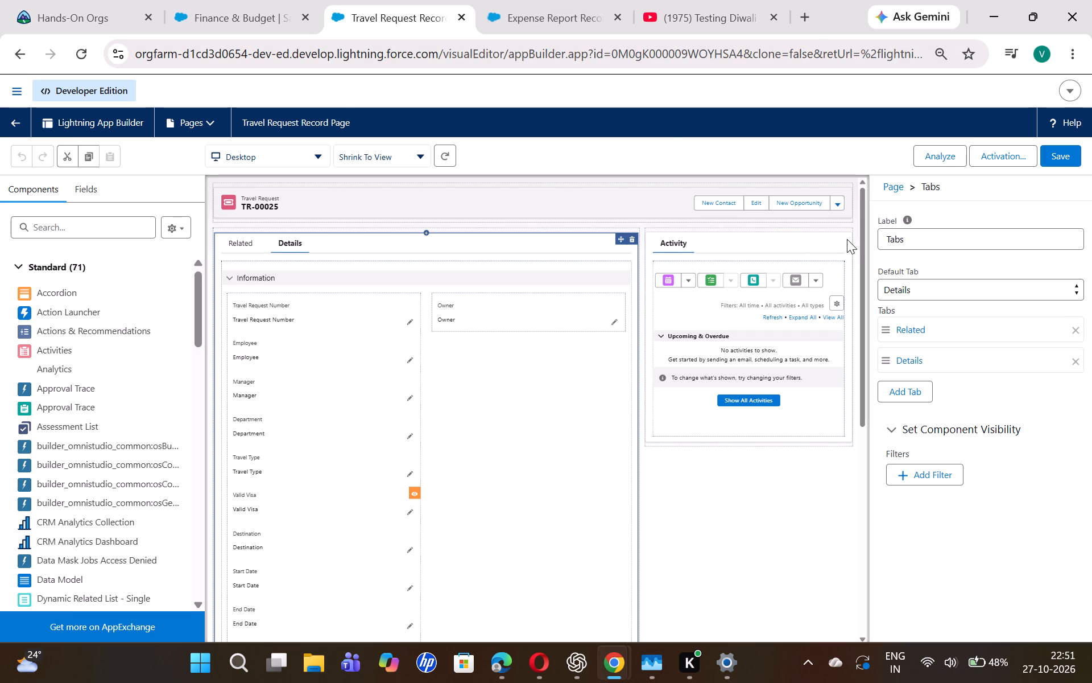
click(850, 242)
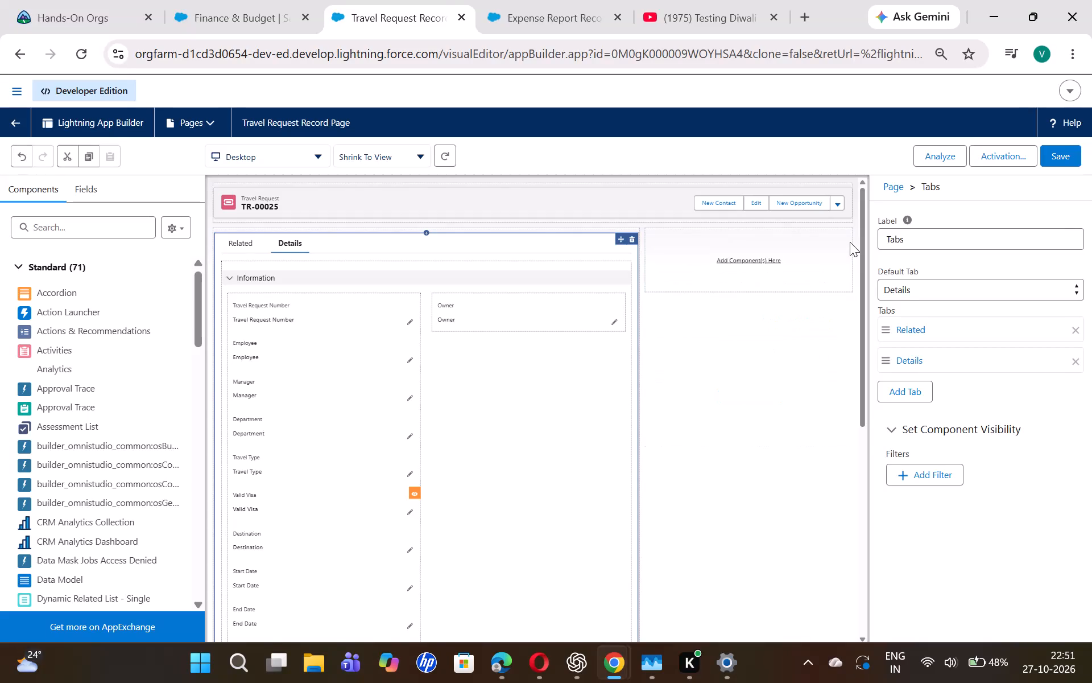
click(1062, 166)
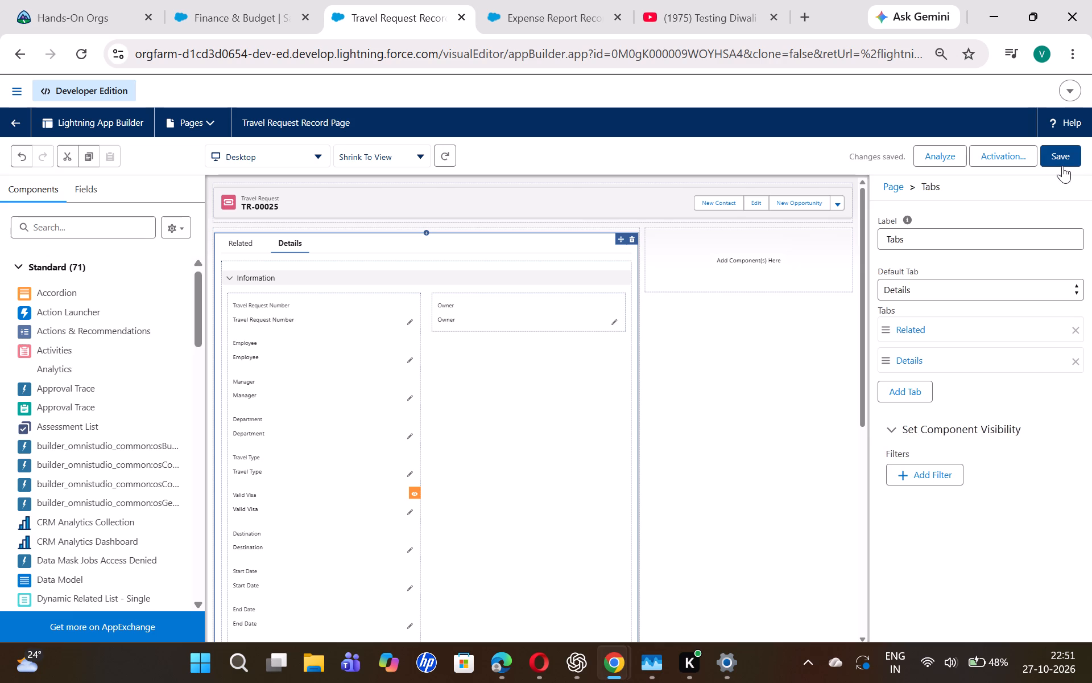
Leave the Lightning App Builder for the Travel Request page's detail in Object Manager and collapse the Setup navigation sidebar.
click(15, 114)
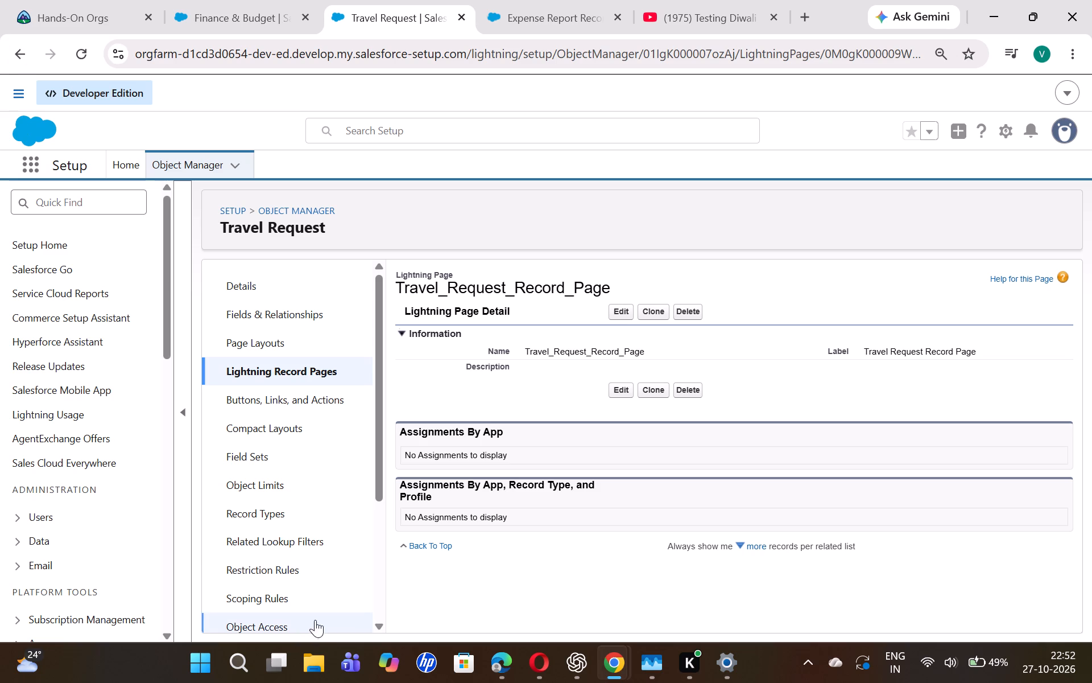
click(184, 406)
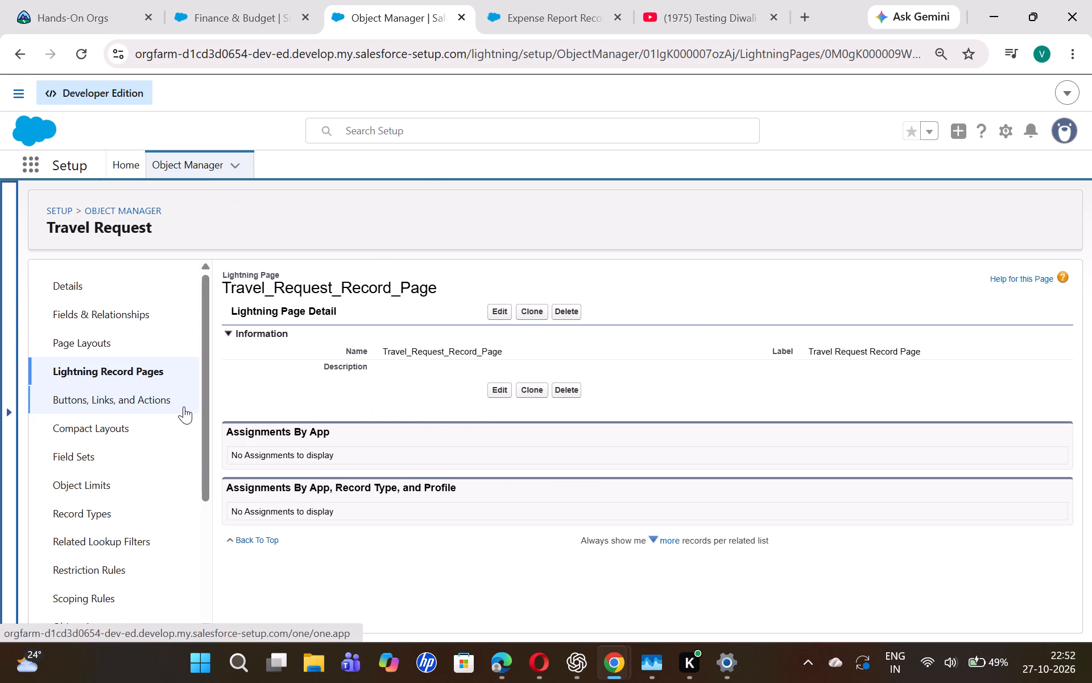
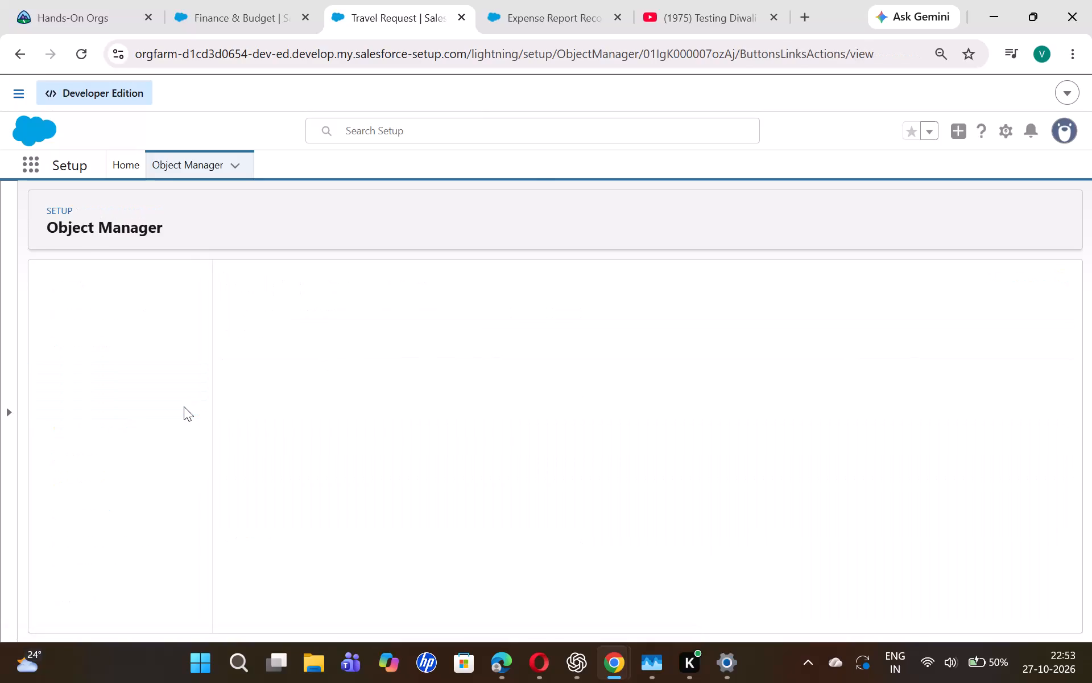
Open the Travel Request object's Fields & Relationships and look through its list of fields.
click(133, 316)
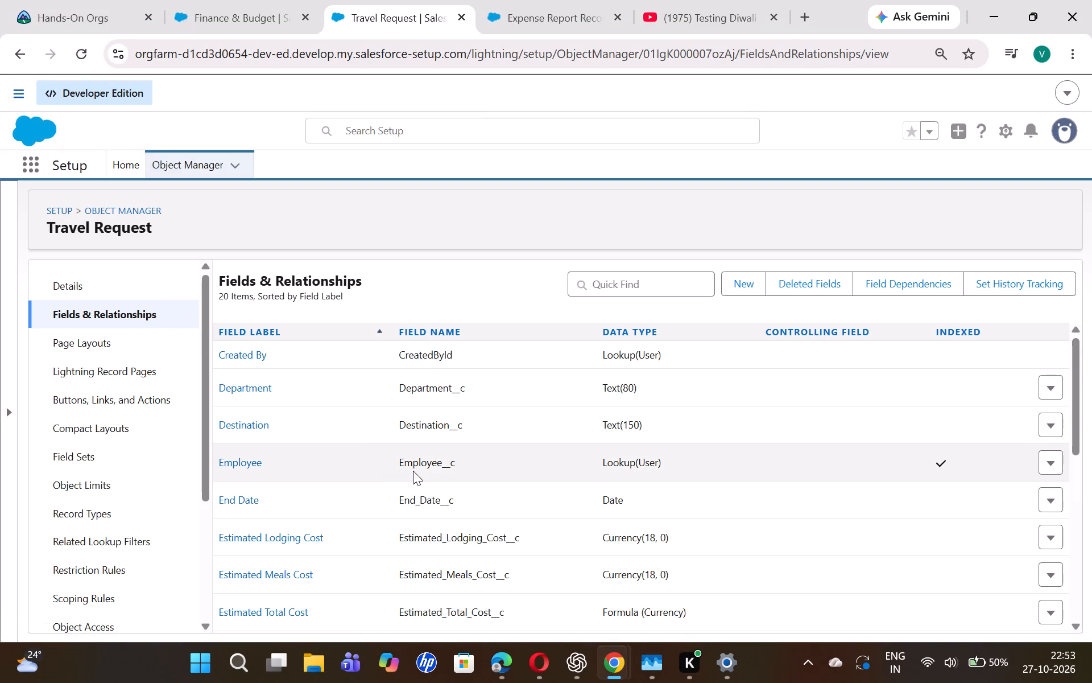
scroll(413, 471, down, 11)
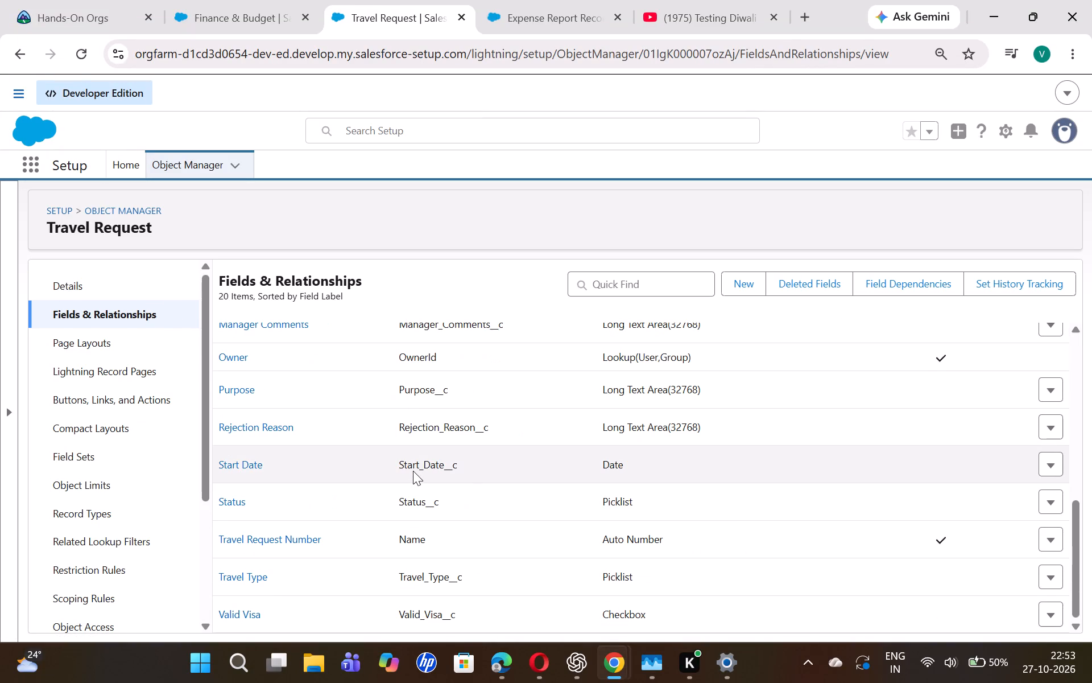
scroll(413, 471, up, 10)
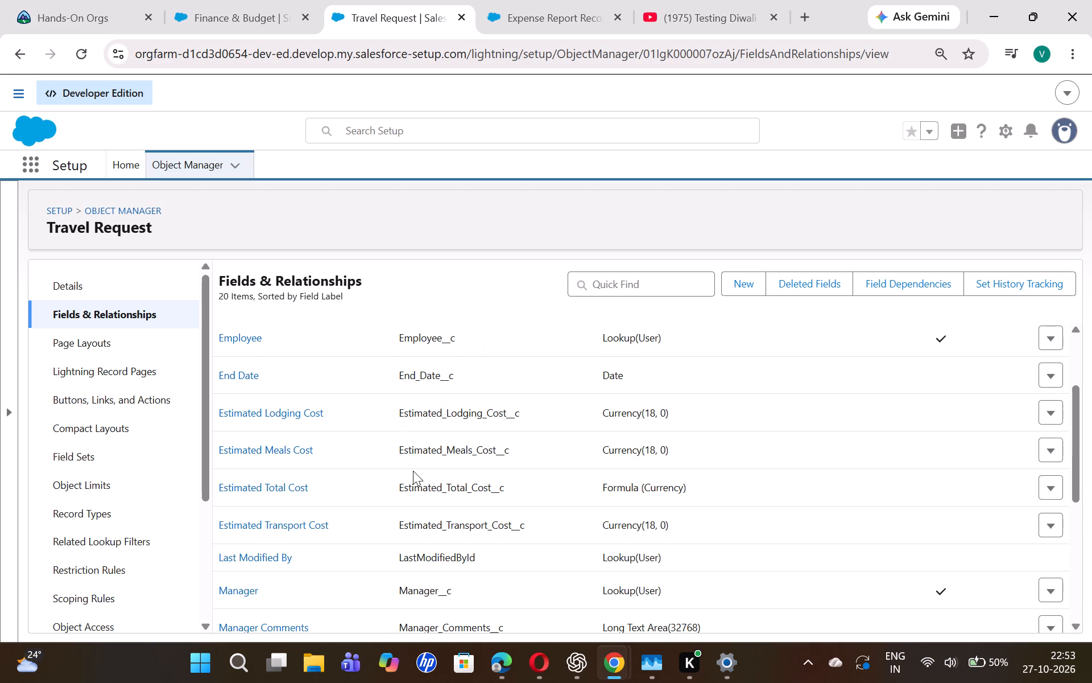
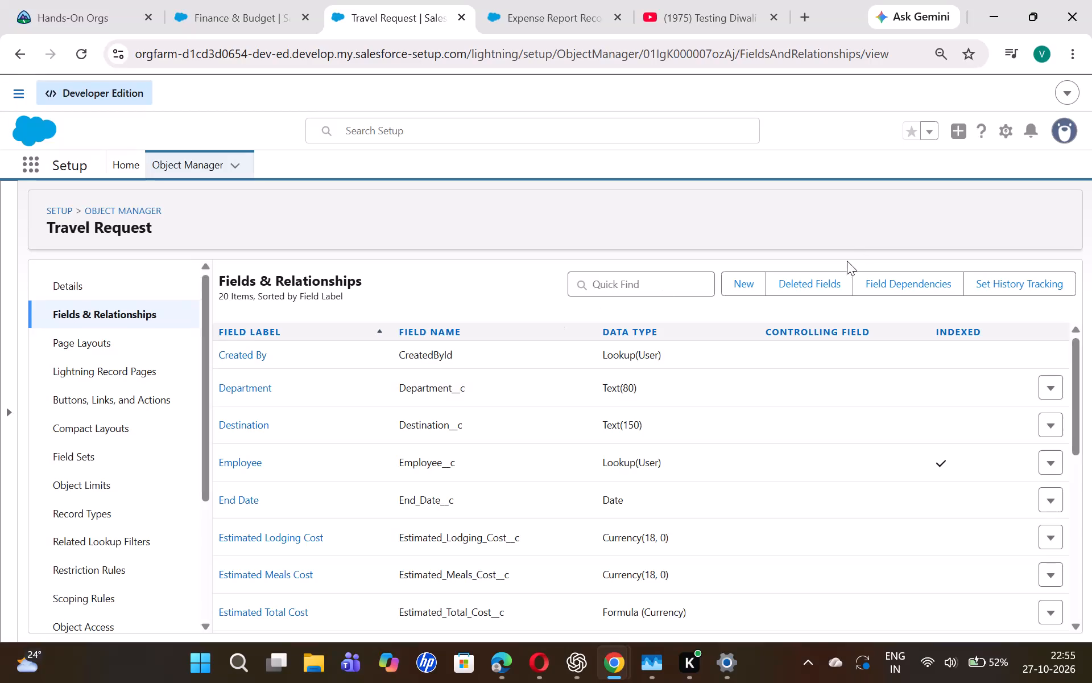
Review the Travel Request object's deleted fields and its Details page, then return to its Fields & Relationships list.
click(834, 286)
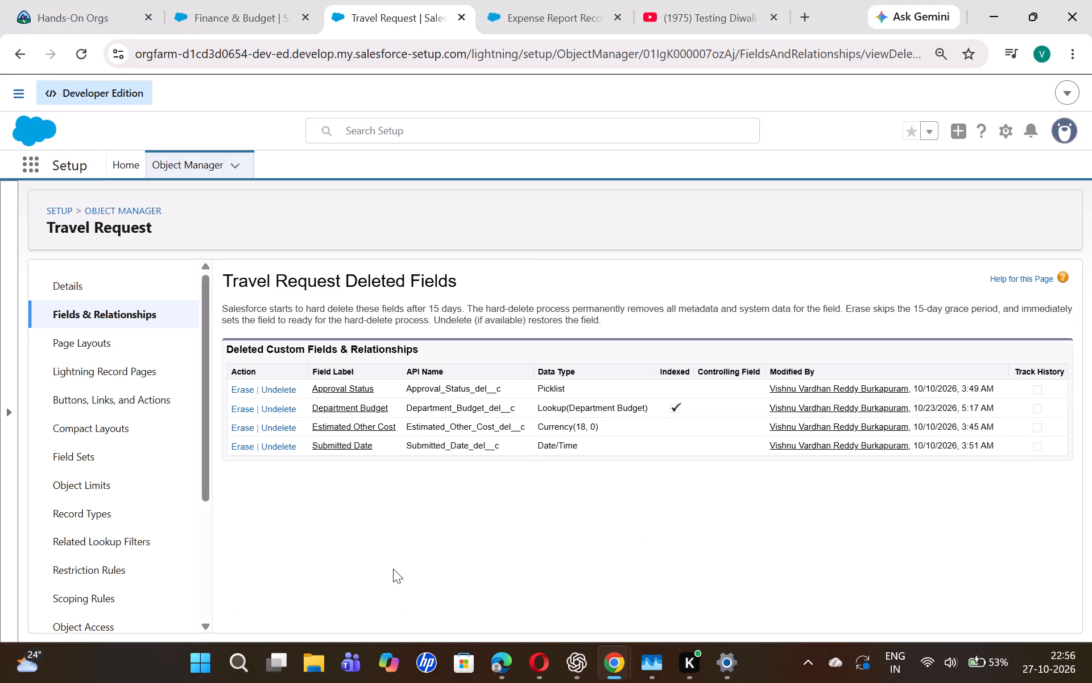
scroll(393, 569, down, 1)
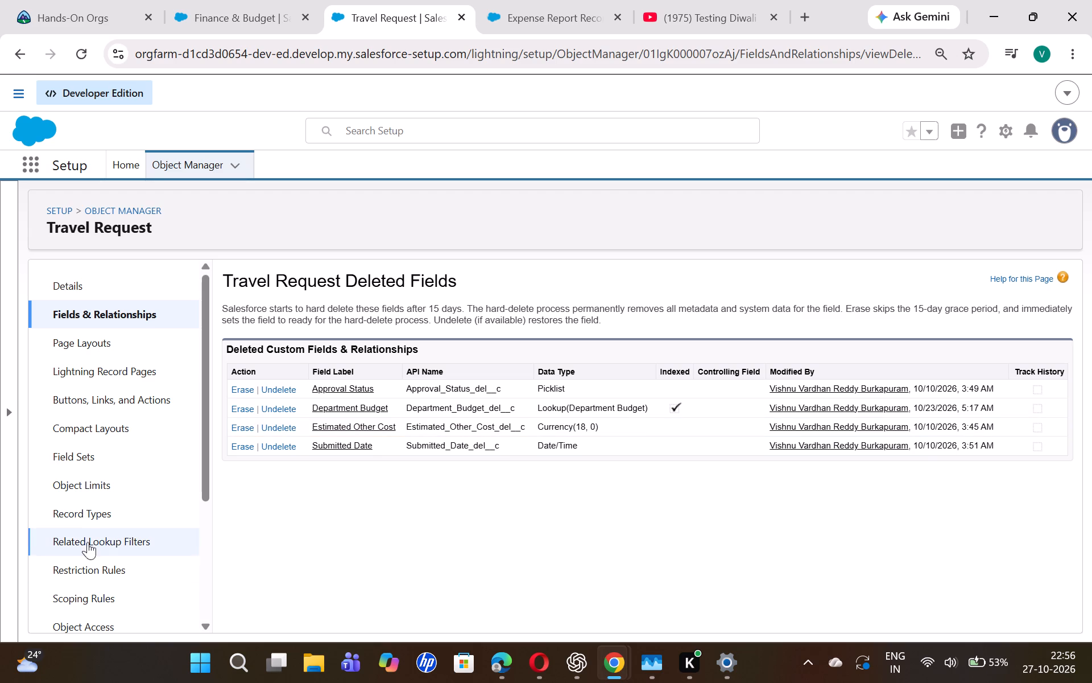
click(122, 295)
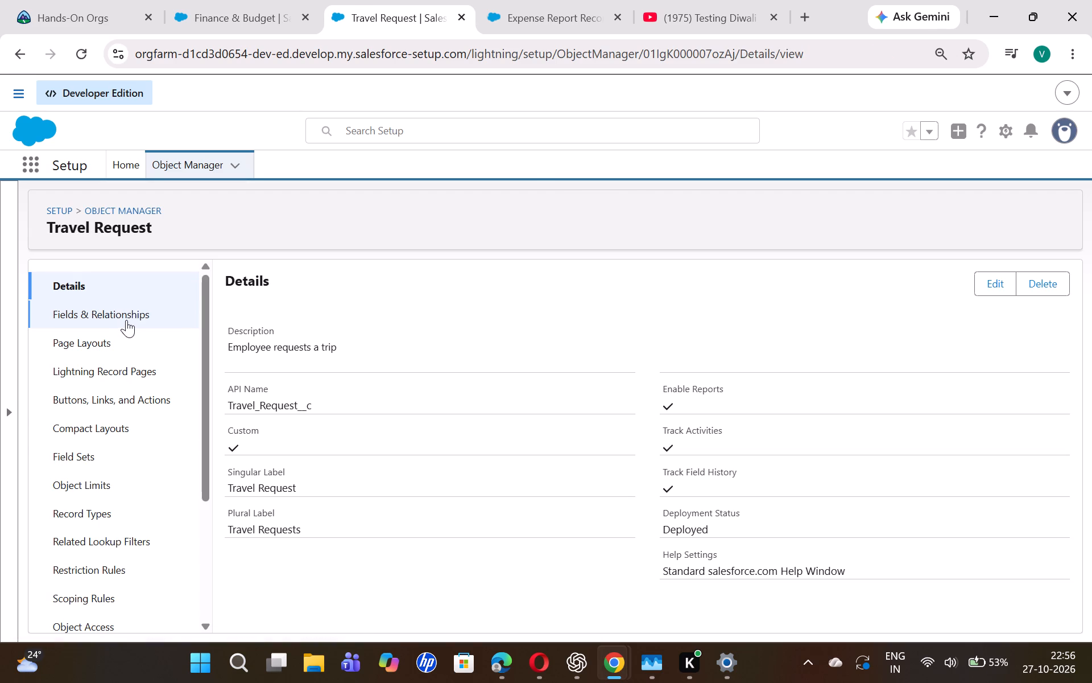
click(126, 320)
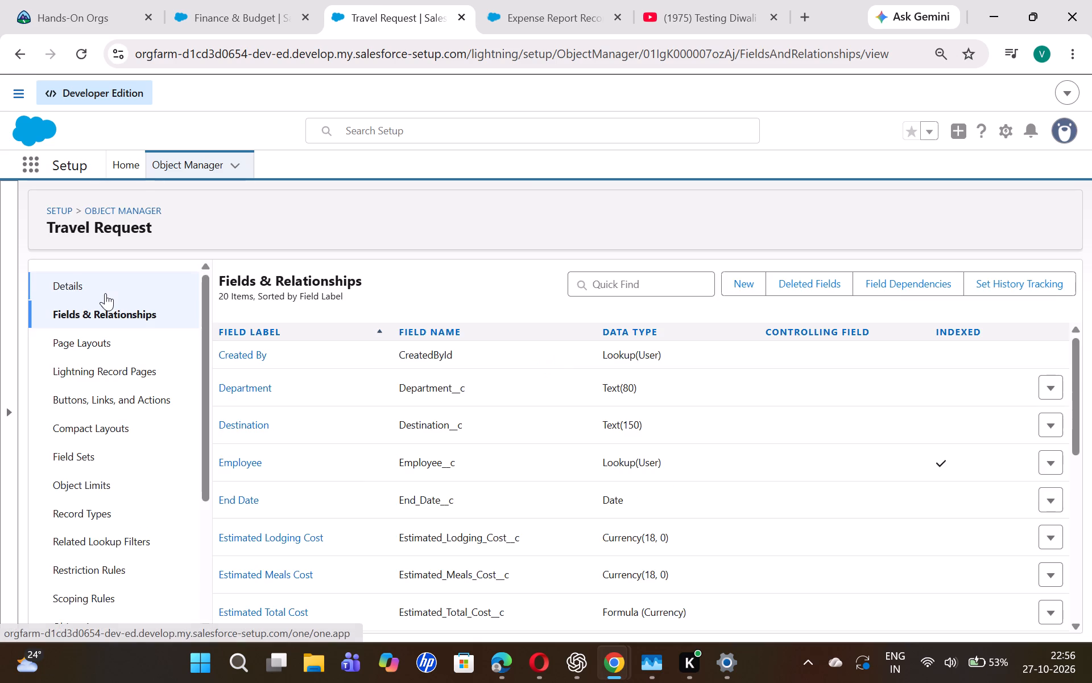
click(105, 293)
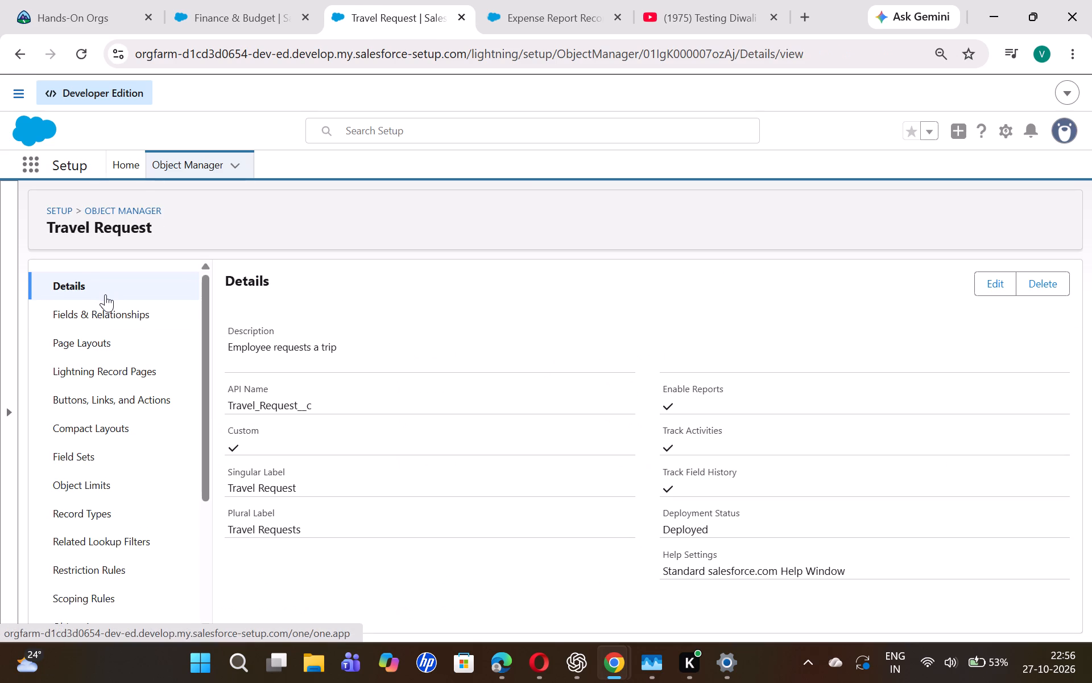
click(115, 326)
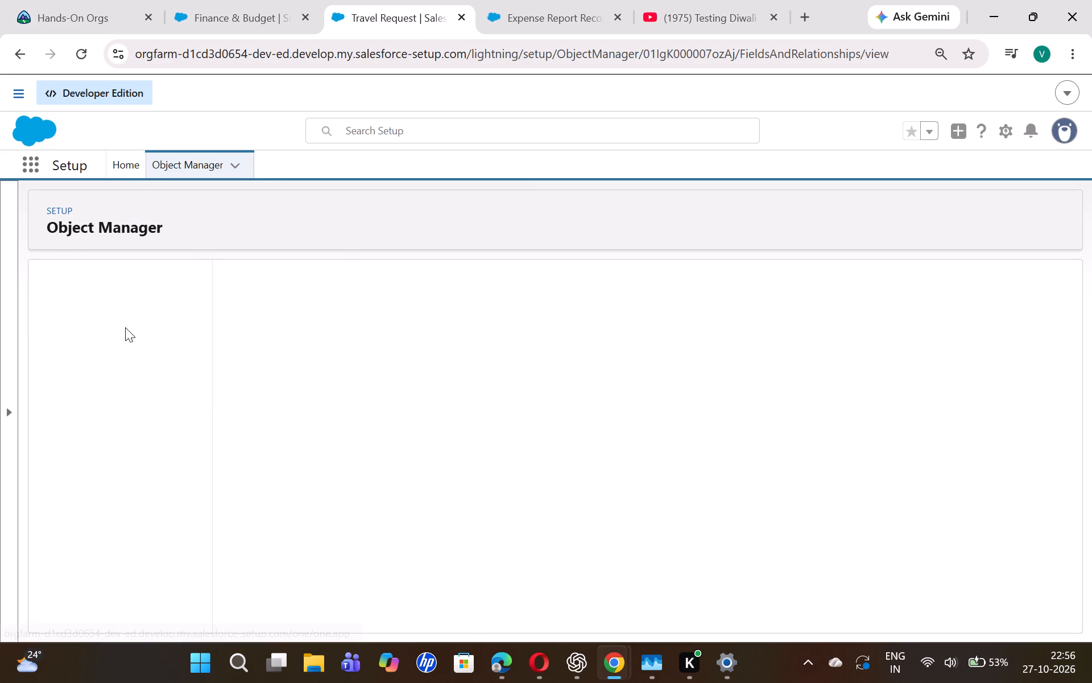
click(436, 296)
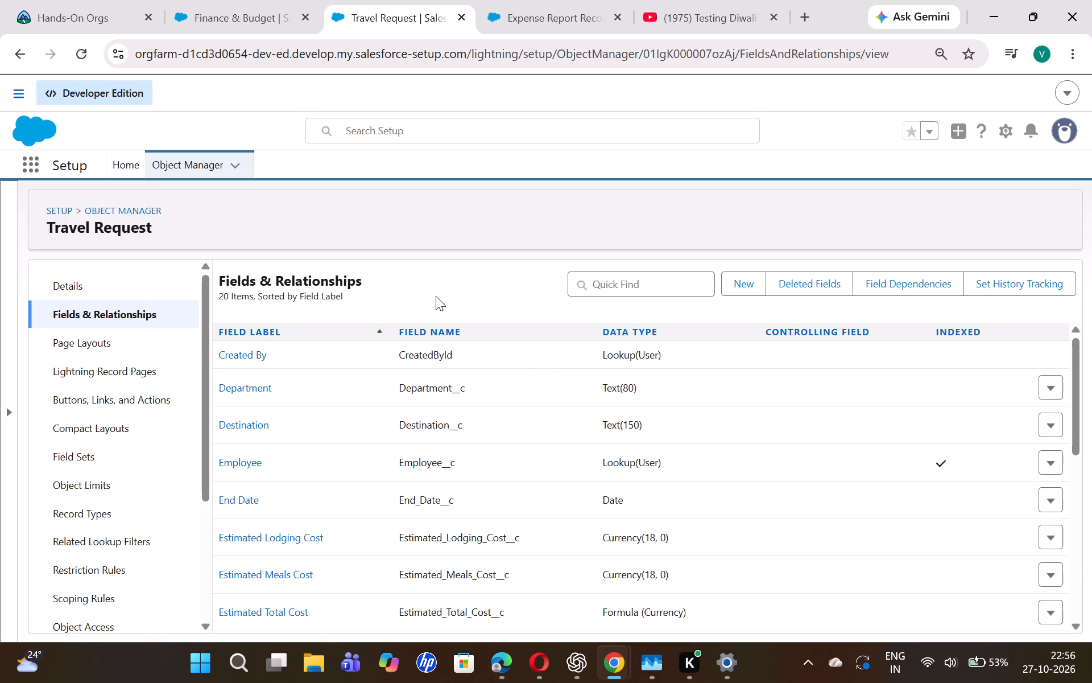
Switch to the Expense Report Record Page open in Lightning App Builder.
click(540, 0)
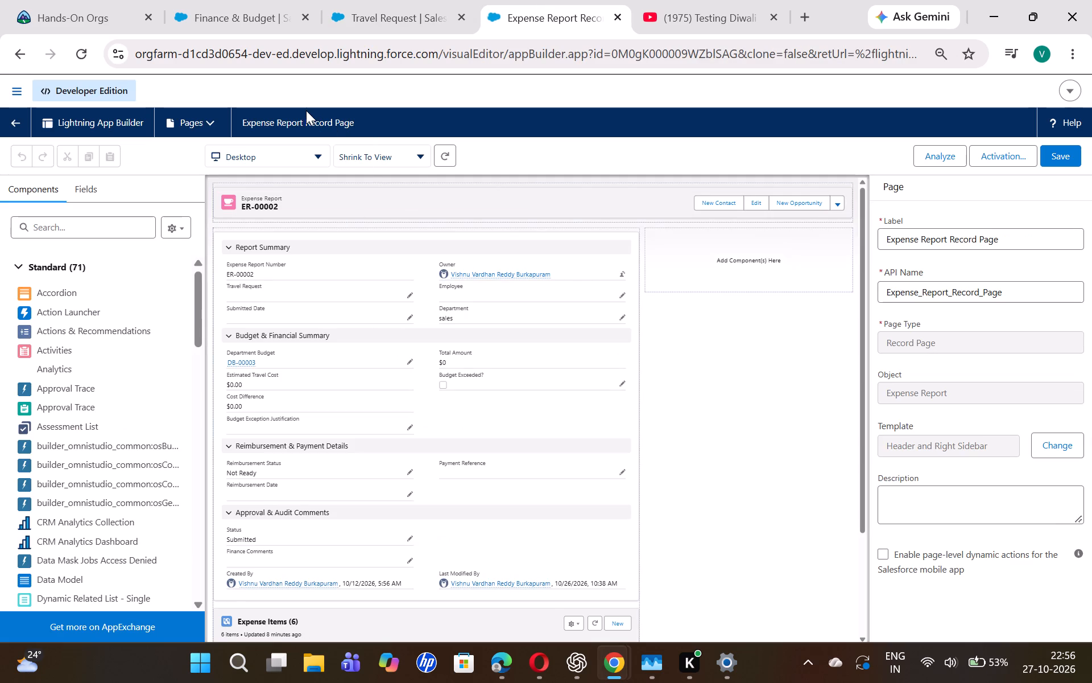
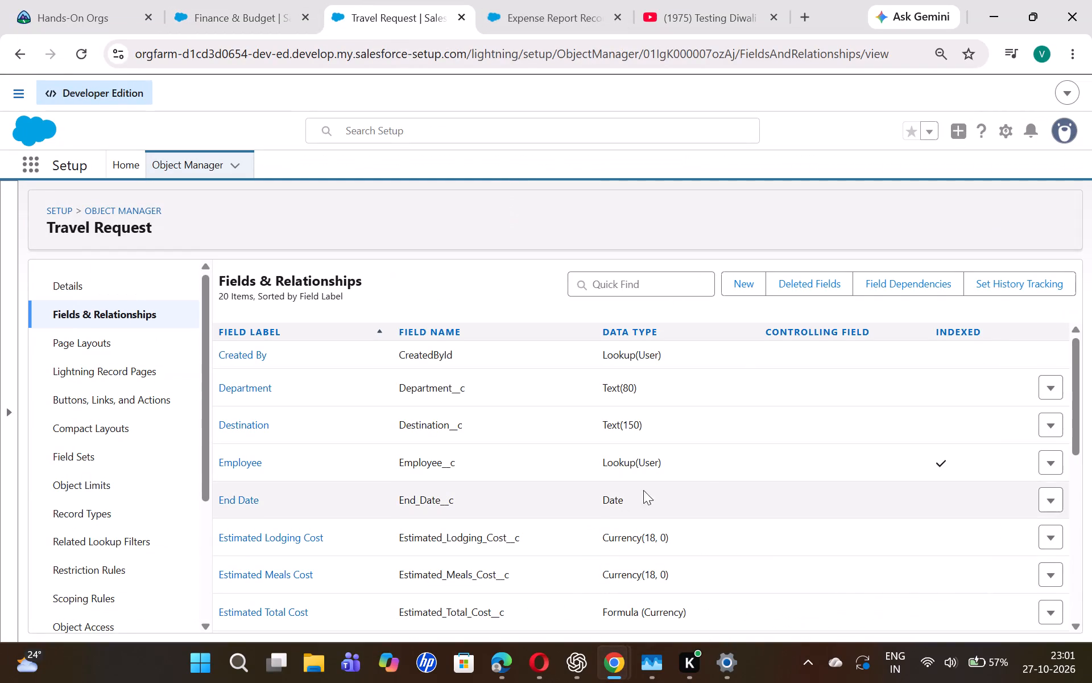
Switch to the Lightning App Builder browser tab and open the Travel Request Record Page in place of the Expense Report page.
click(491, 0)
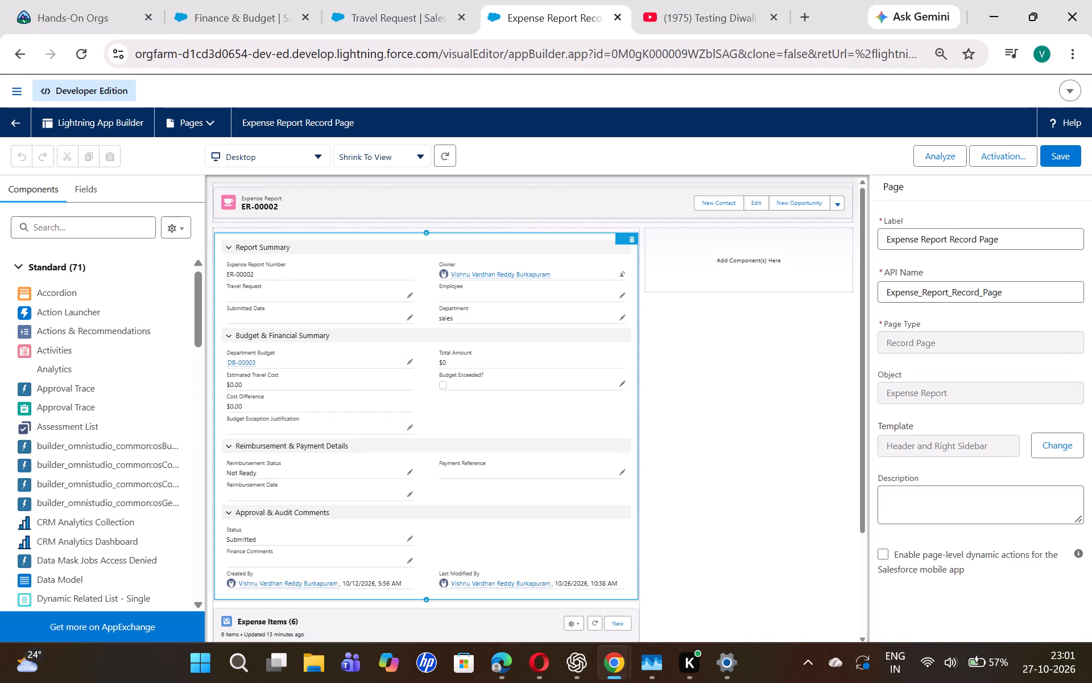
click(207, 124)
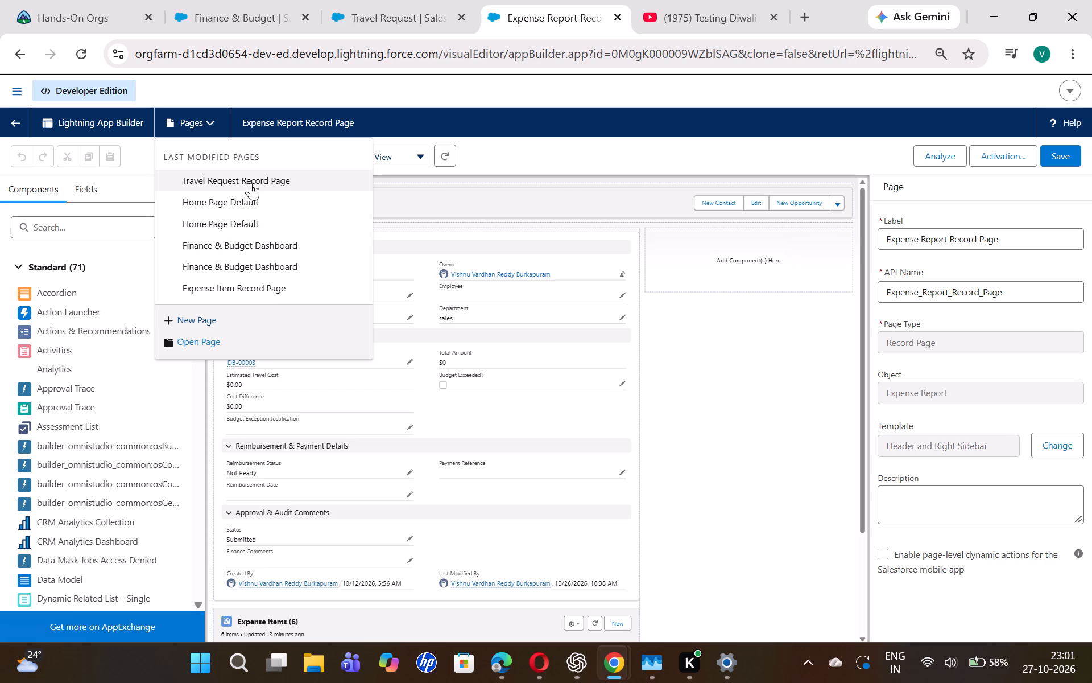
click(251, 183)
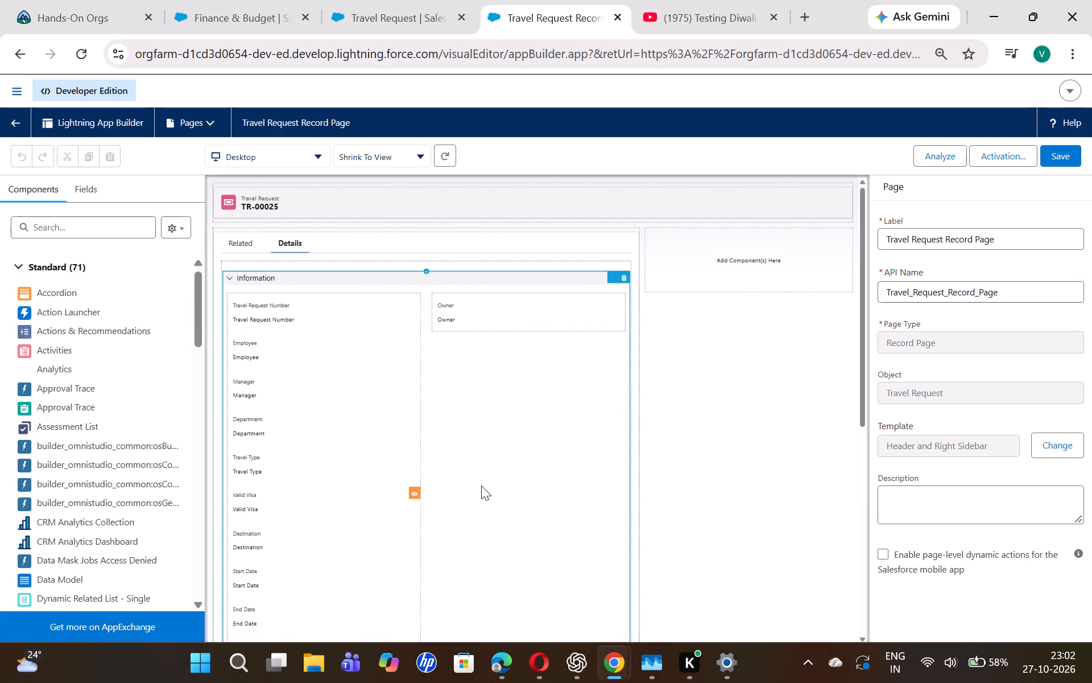
Examine the field layout on the Travel Request Record Page's Details tab and inspect the Information section's properties.
scroll(456, 469, down, 10)
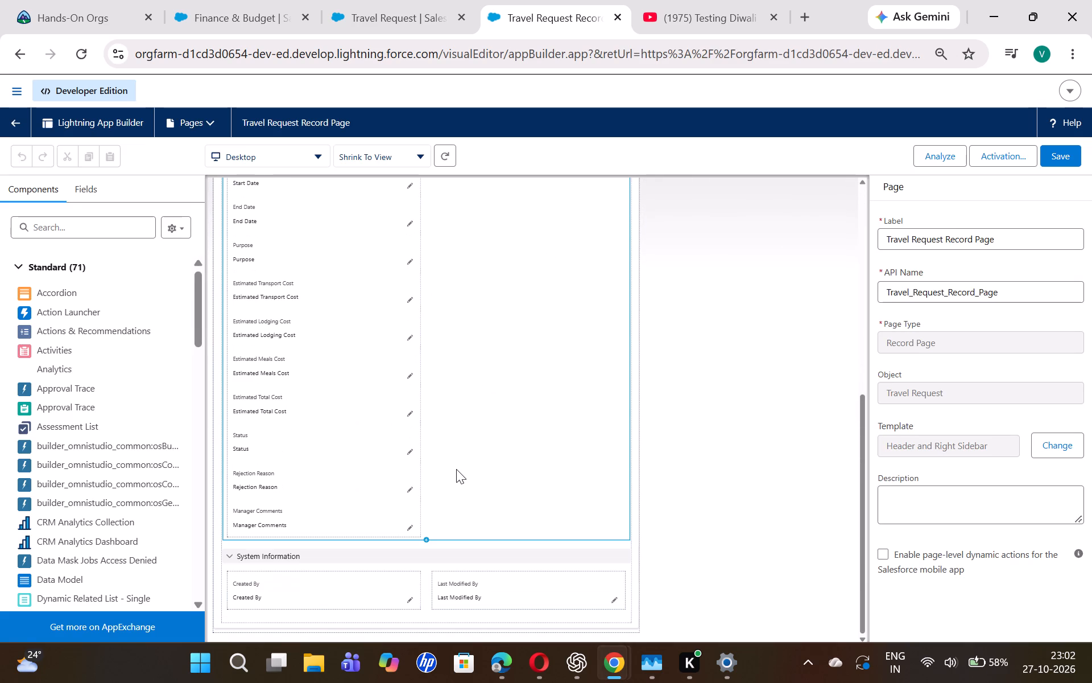
scroll(456, 469, down, 1)
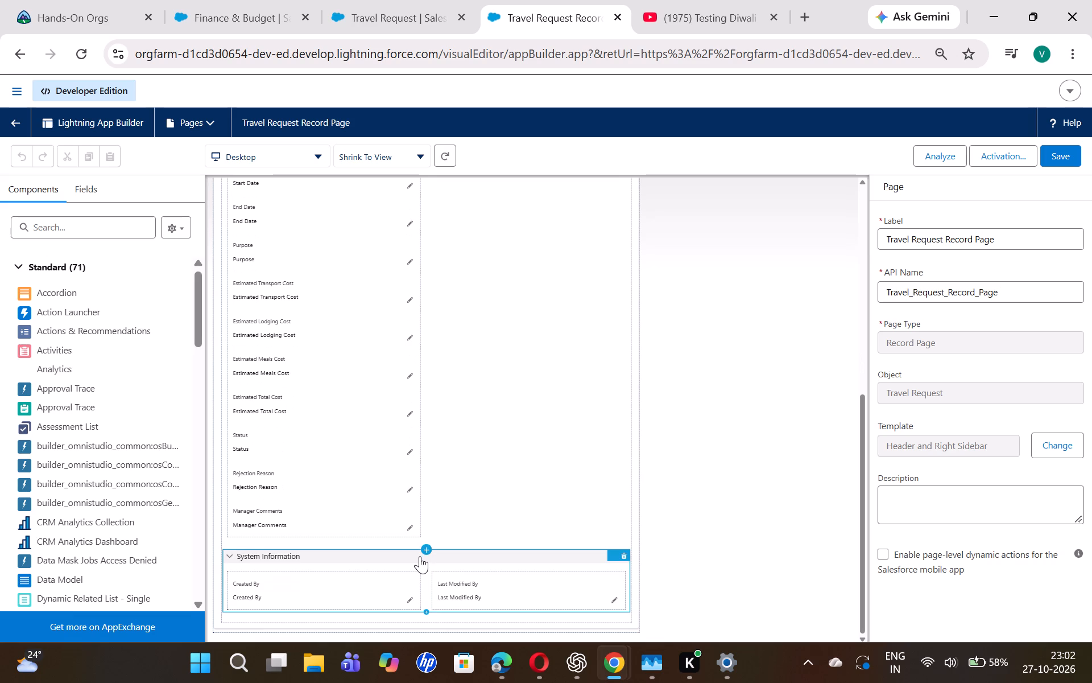
click(445, 513)
scroll(445, 513, up, 5)
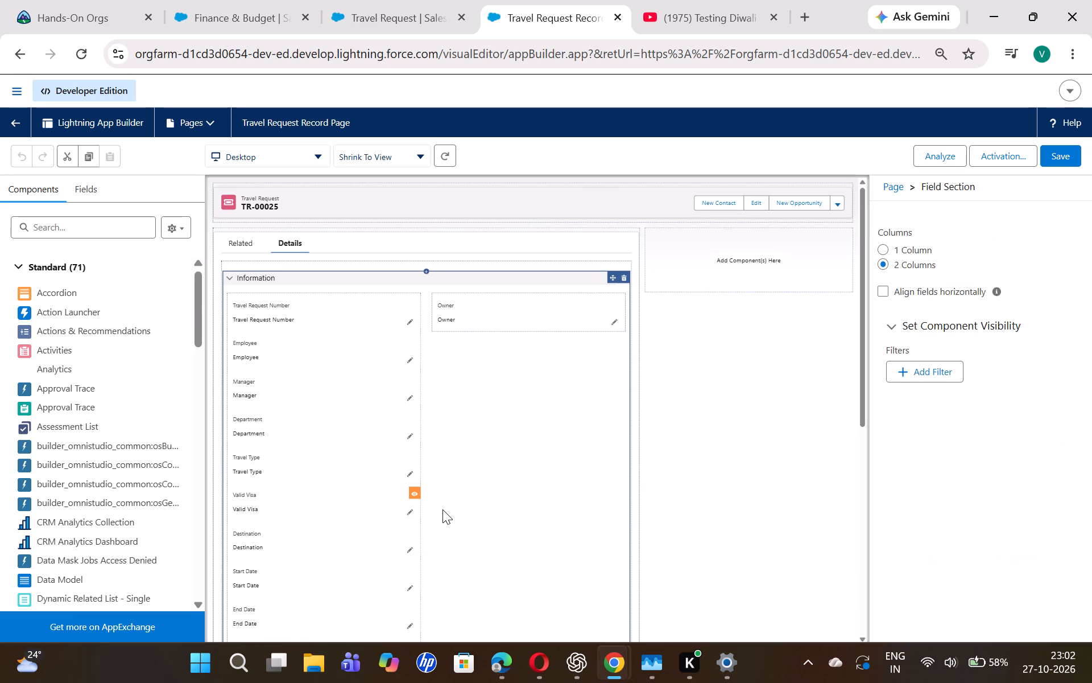
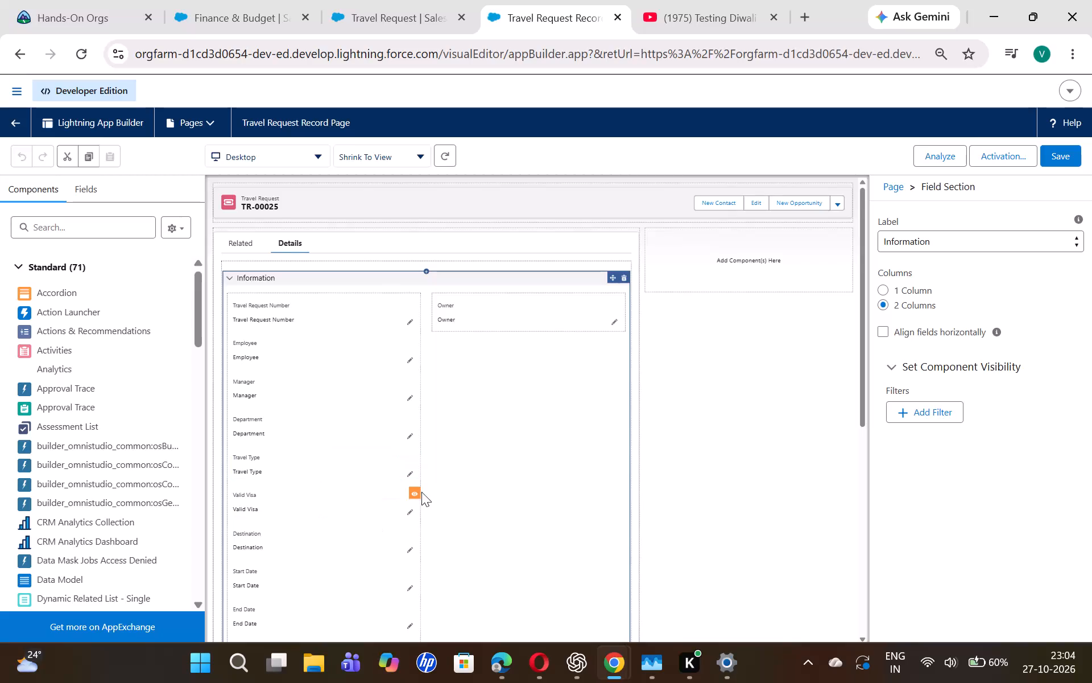
Inspect the properties of the Travel Request Number, Employee, Manager, Department, Travel Type and Valid Visa fields, including UI behavior and visibility filters.
click(369, 470)
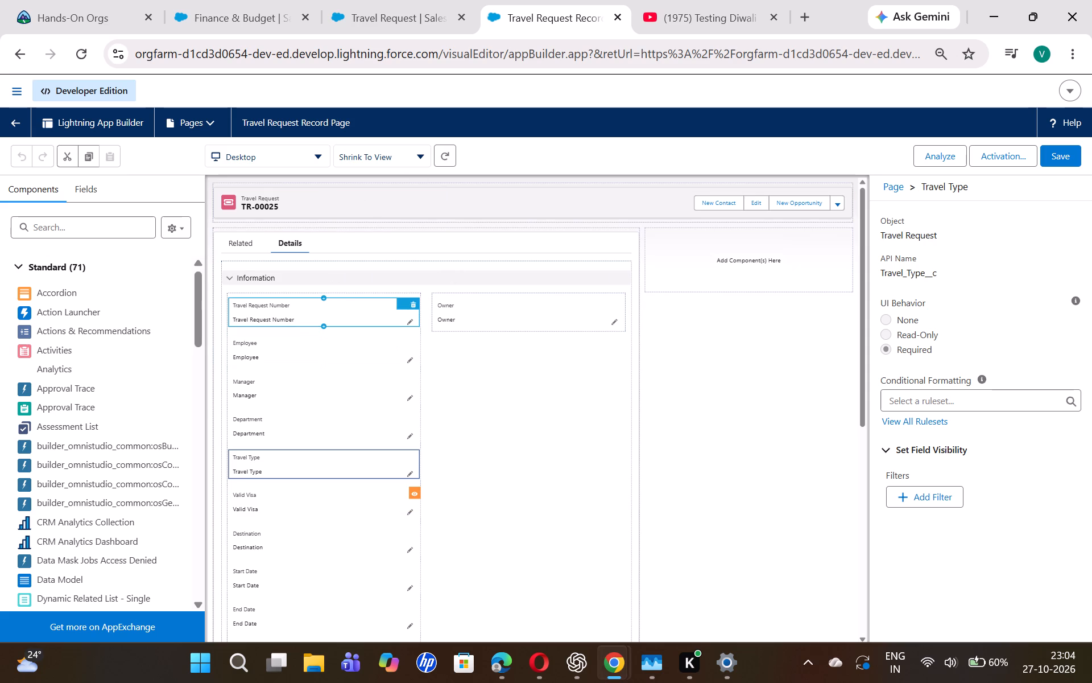
click(373, 321)
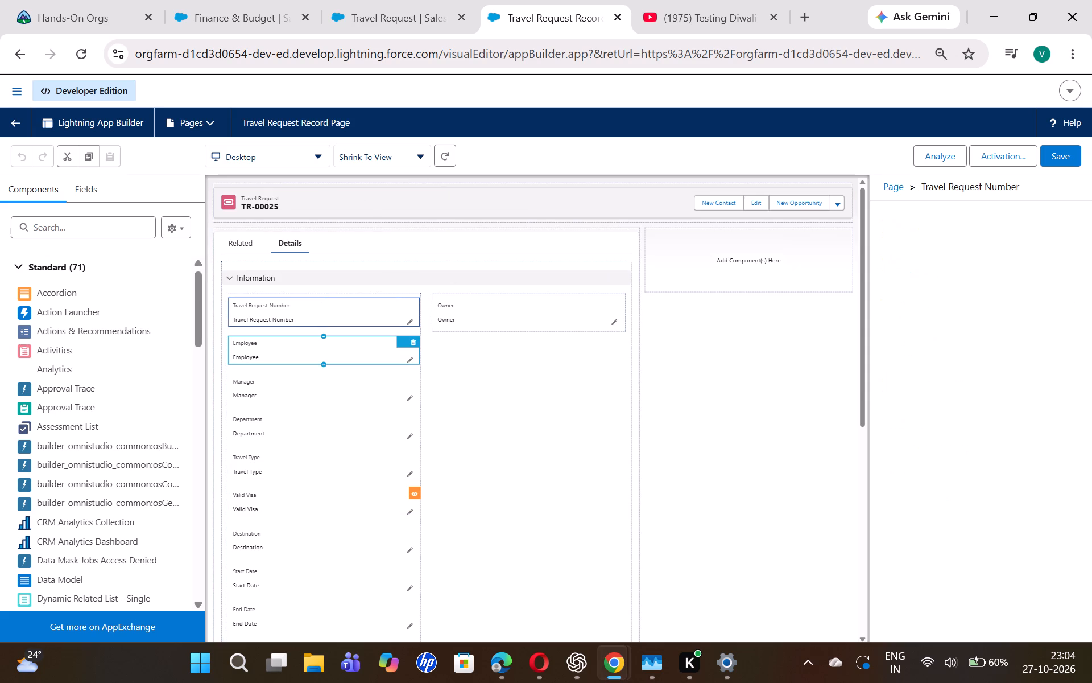
click(337, 348)
click(328, 394)
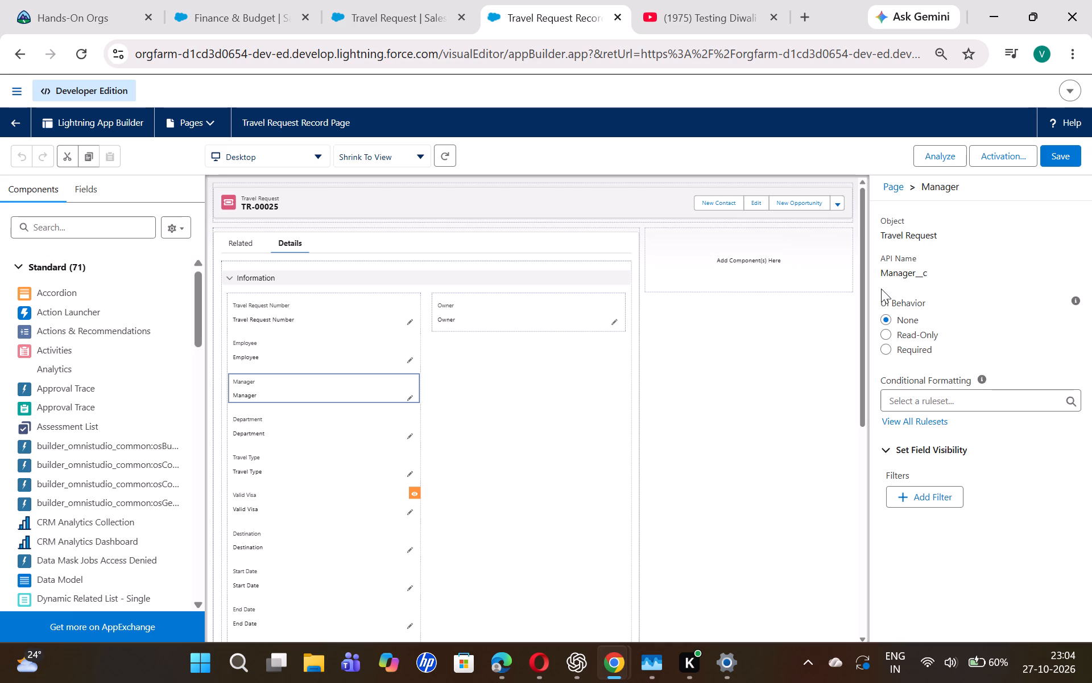
click(348, 434)
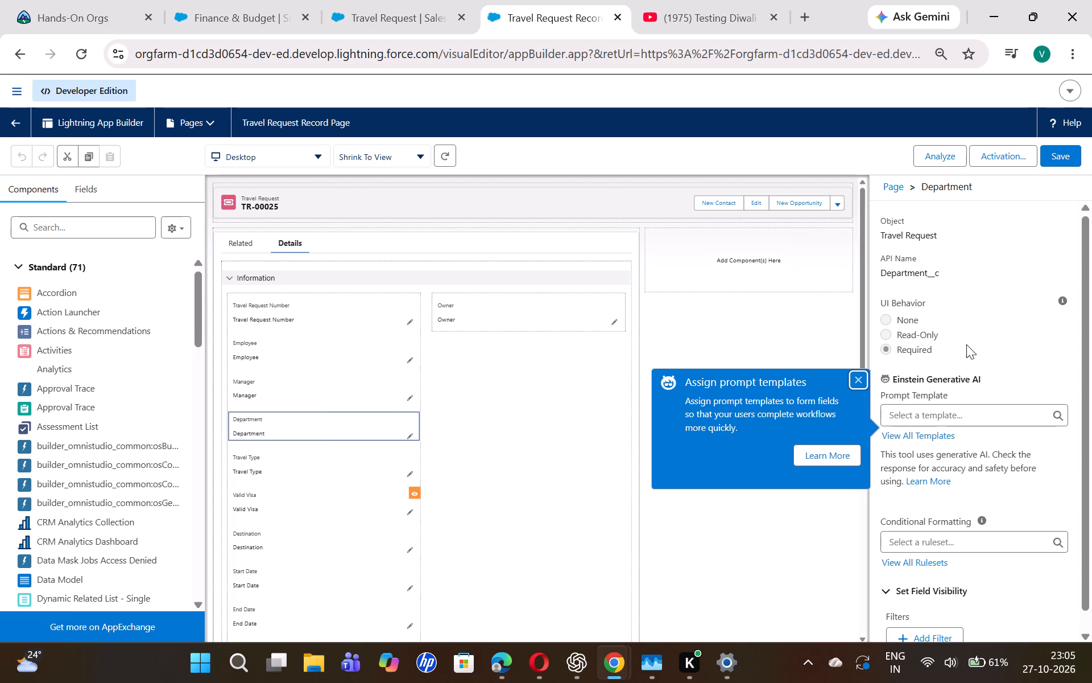
click(862, 380)
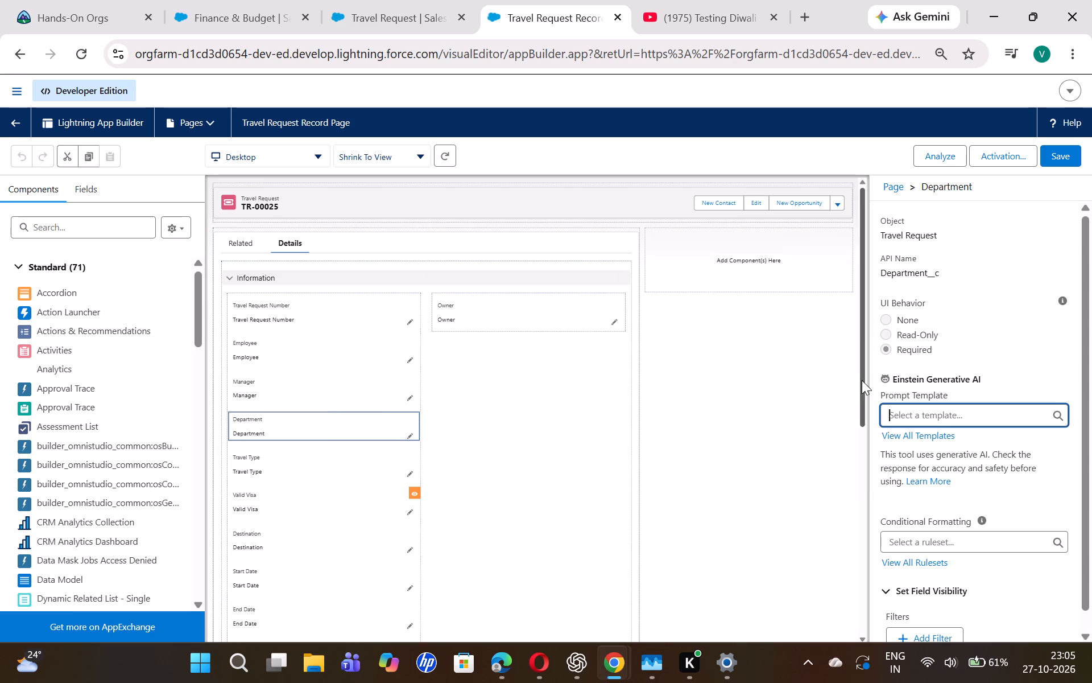
scroll(921, 524, down, 6)
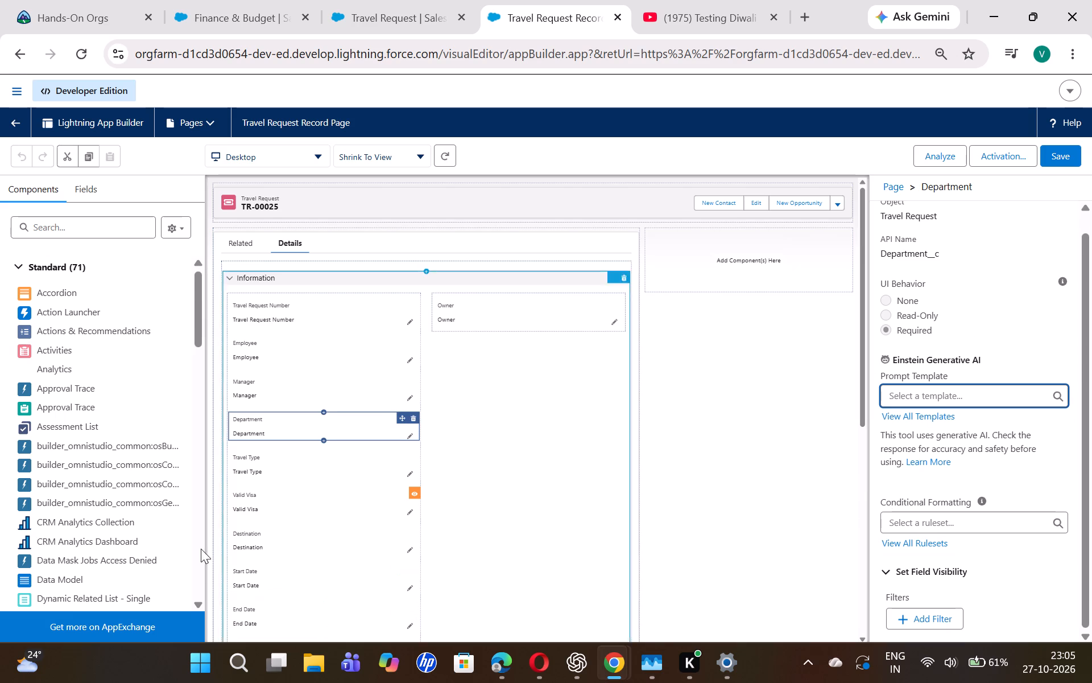
click(263, 471)
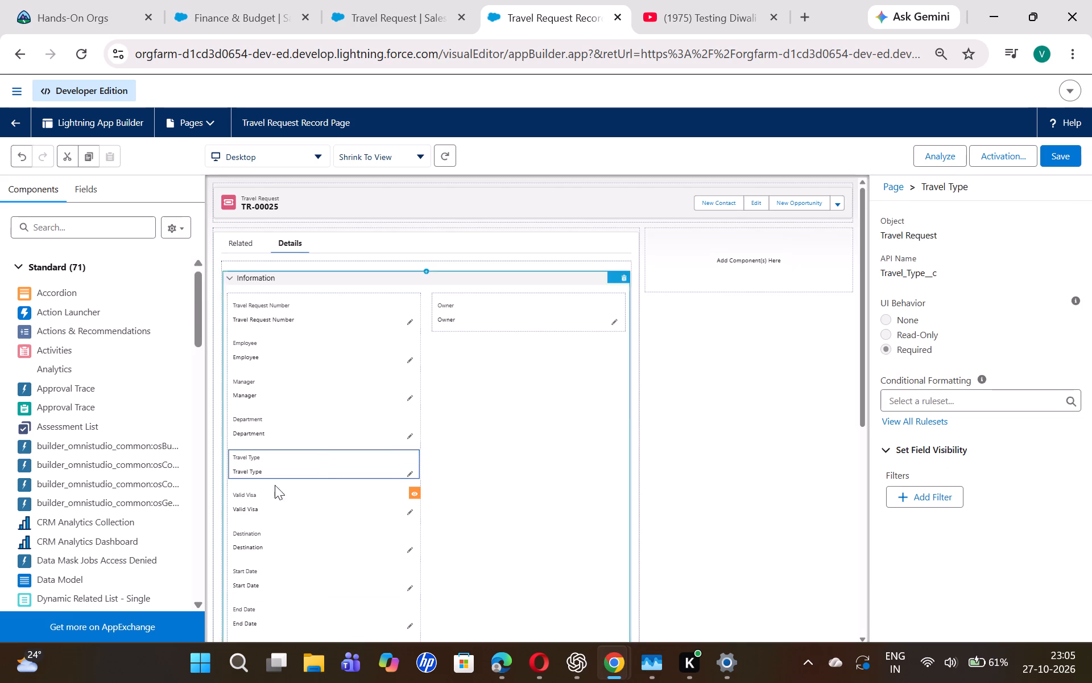
click(279, 489)
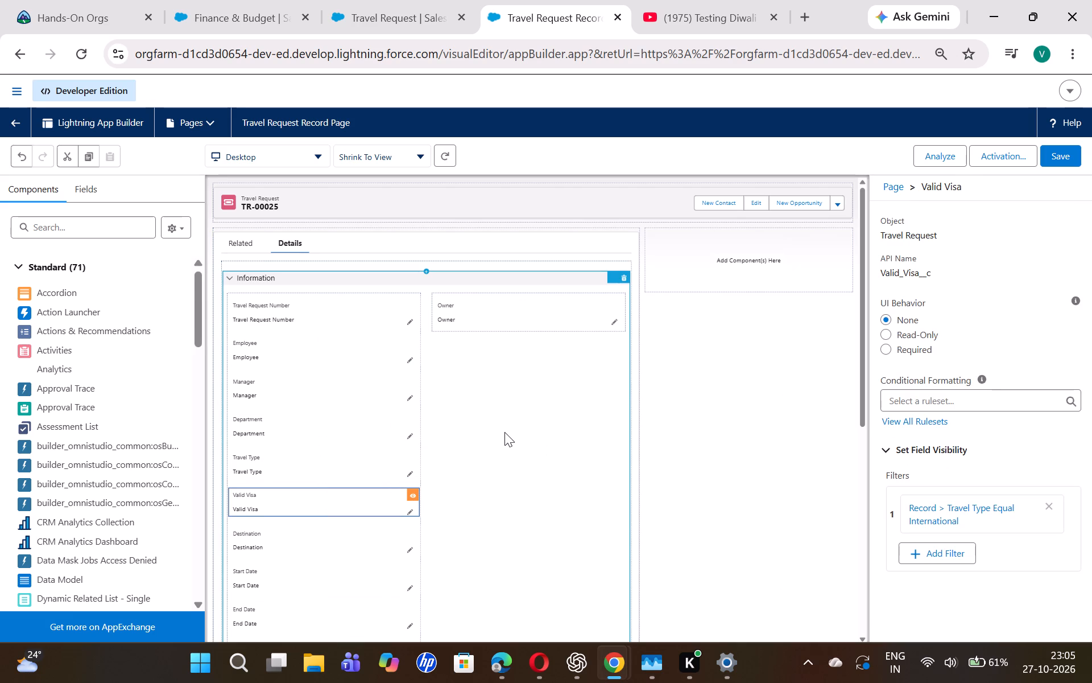
click(341, 309)
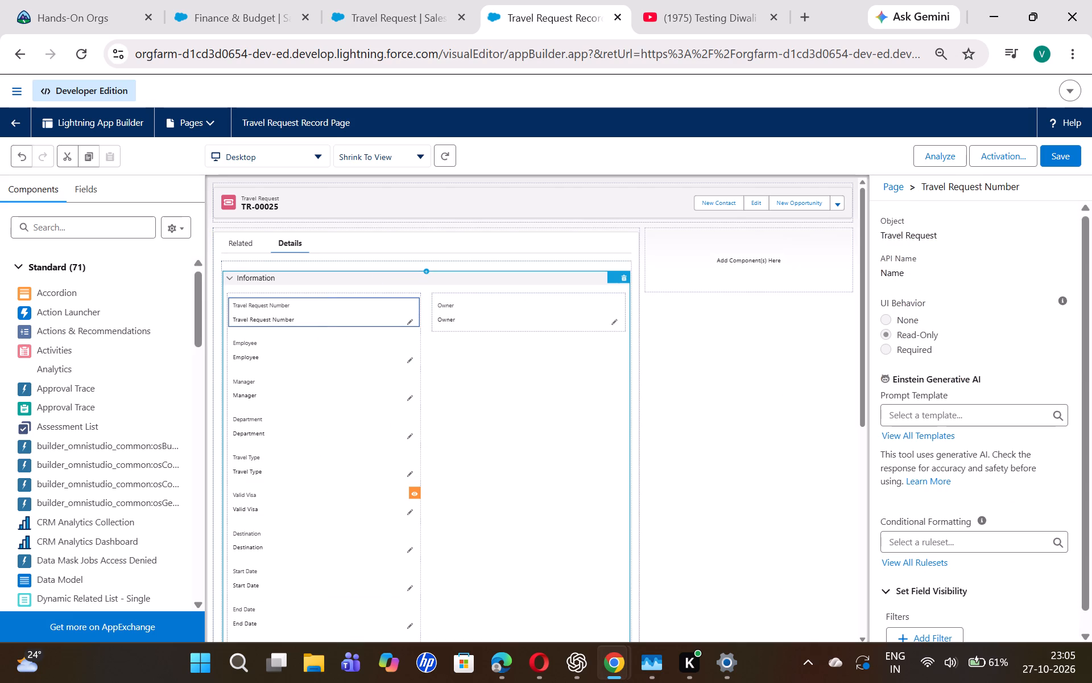
click(355, 356)
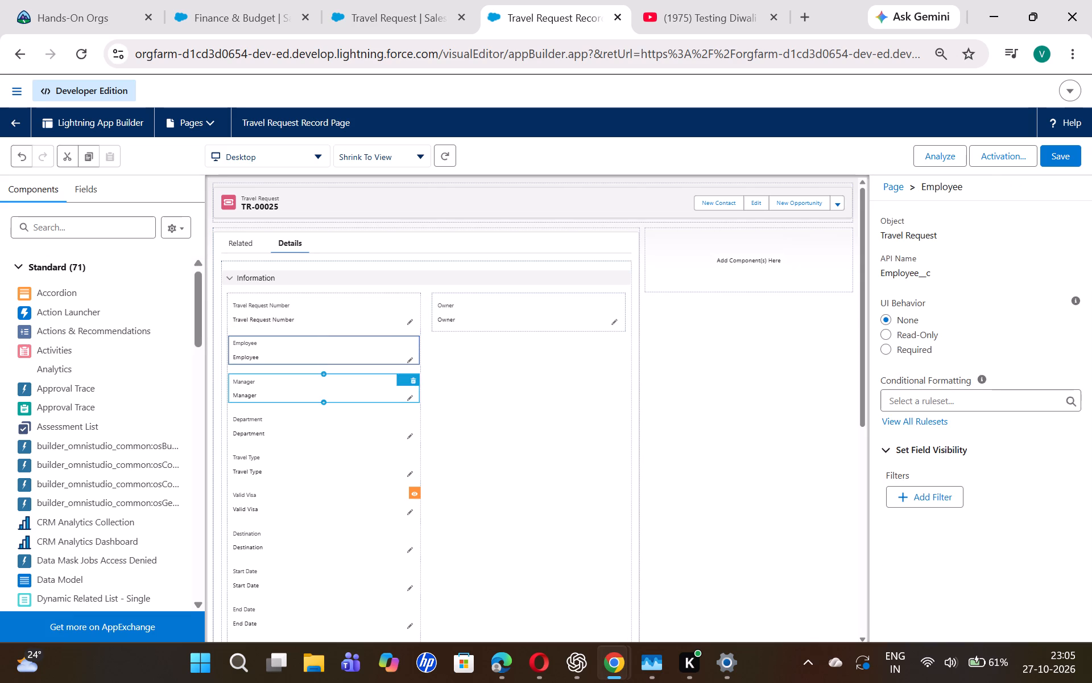
click(355, 316)
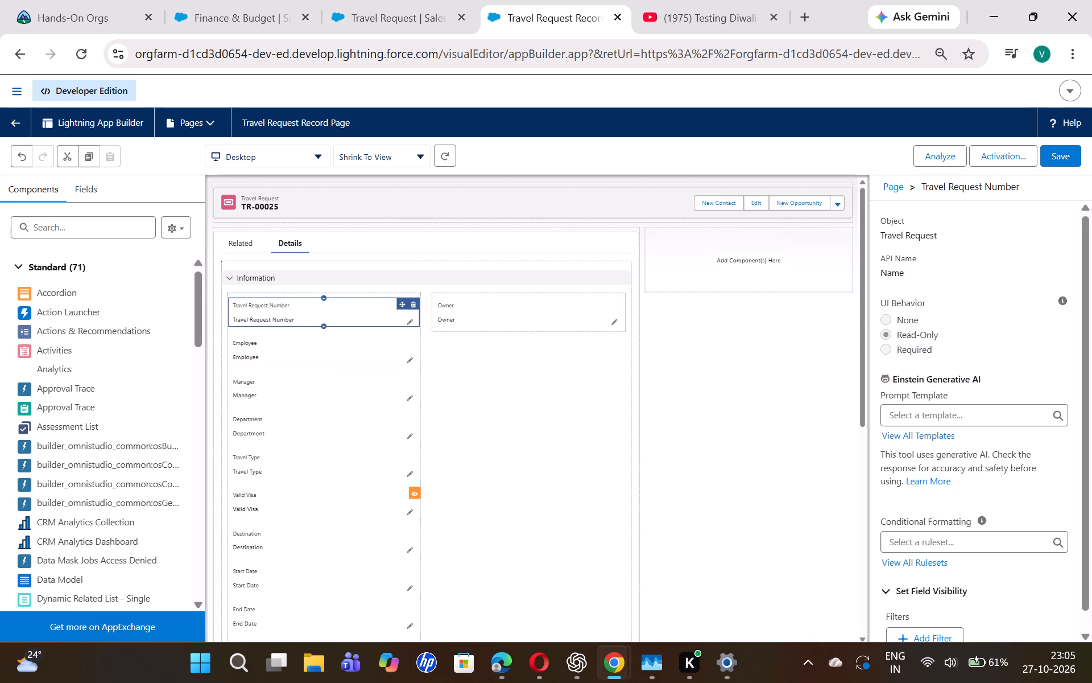
click(293, 349)
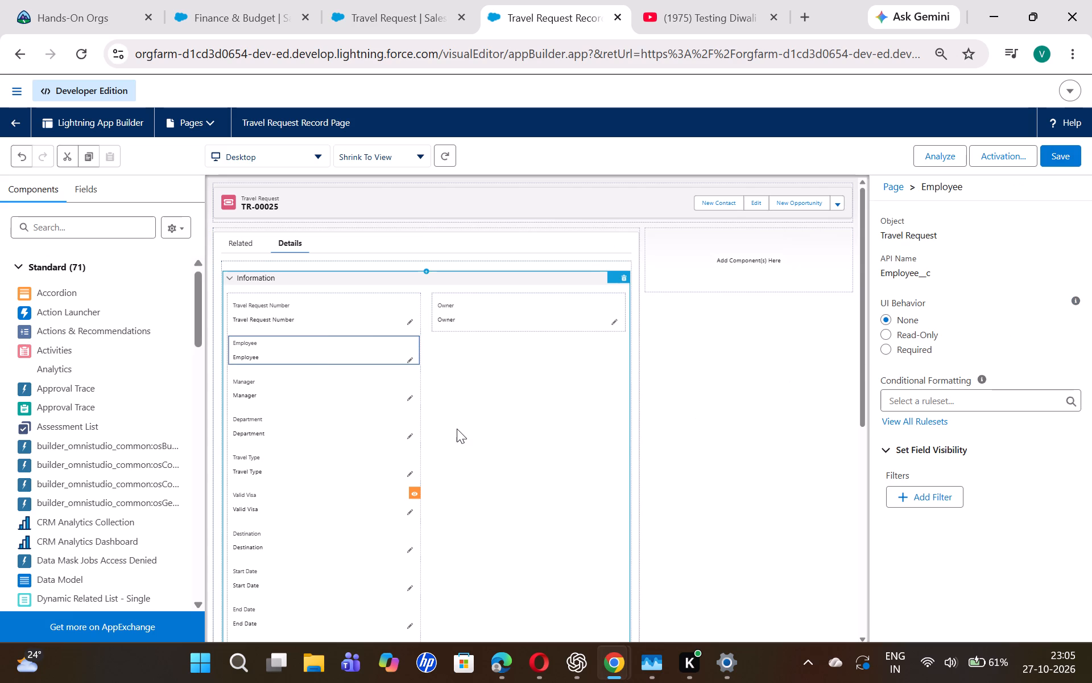
View the record page's Related tab and search the component library for "rela", clearing the search when done.
click(246, 249)
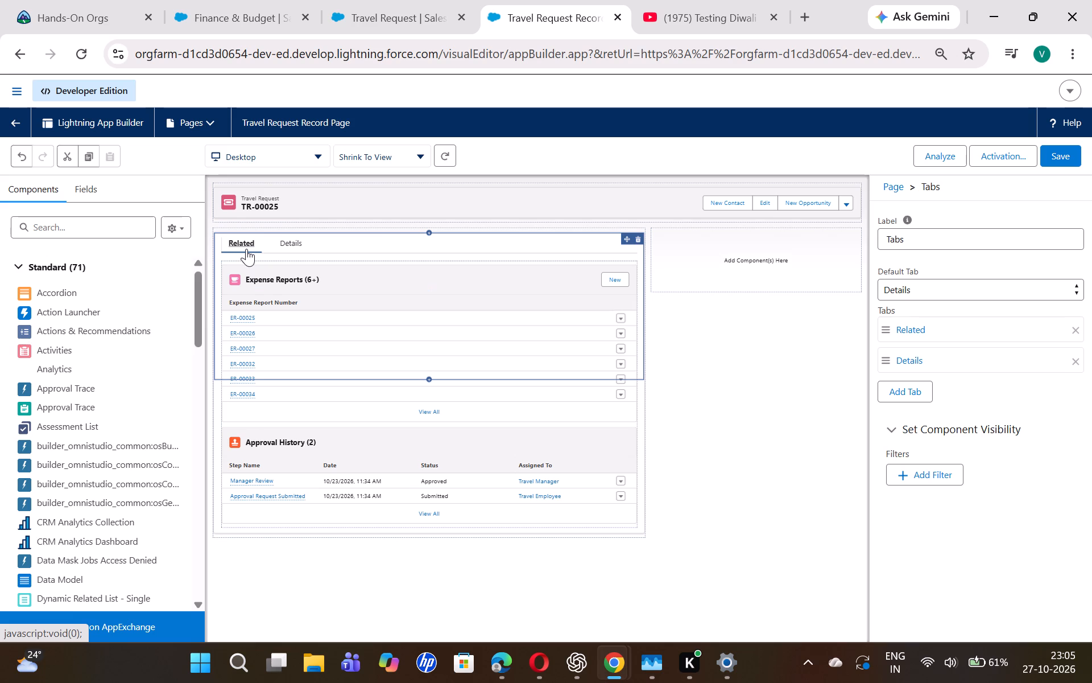
click(146, 232)
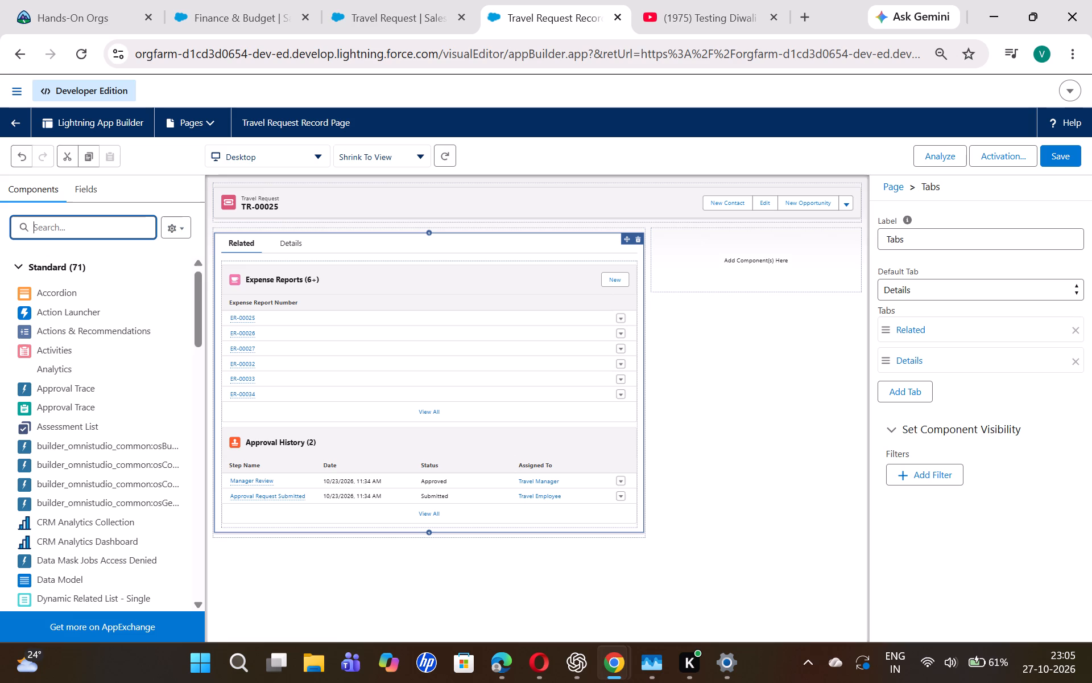
text(rela)
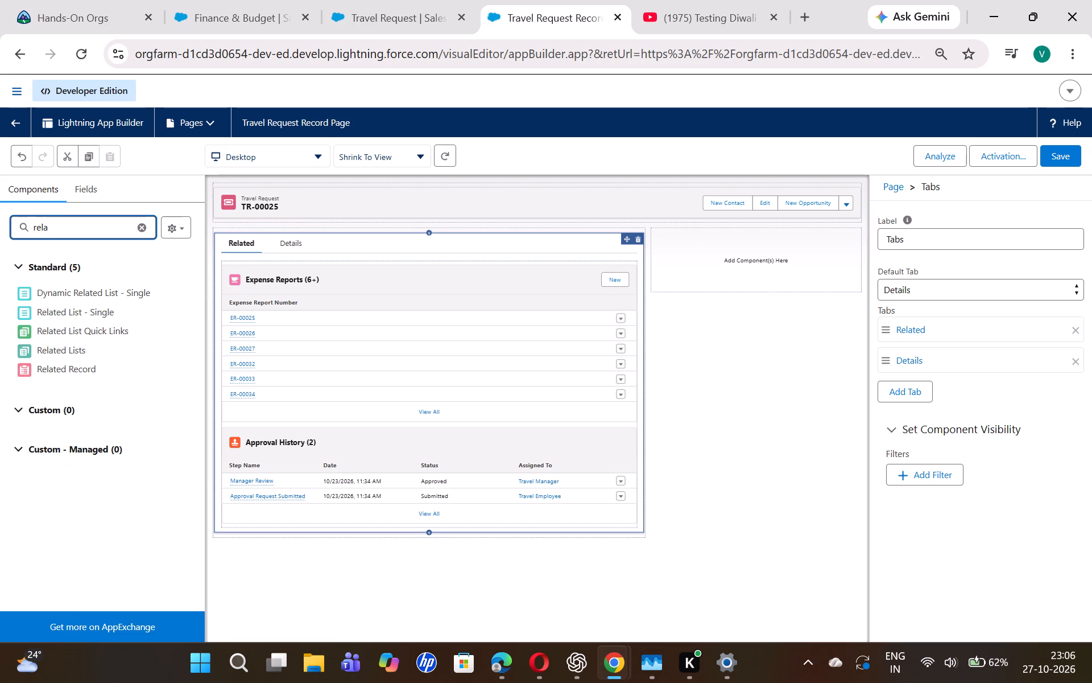
key(BackSpace)
key(BackSpace)
key(BackSpace)
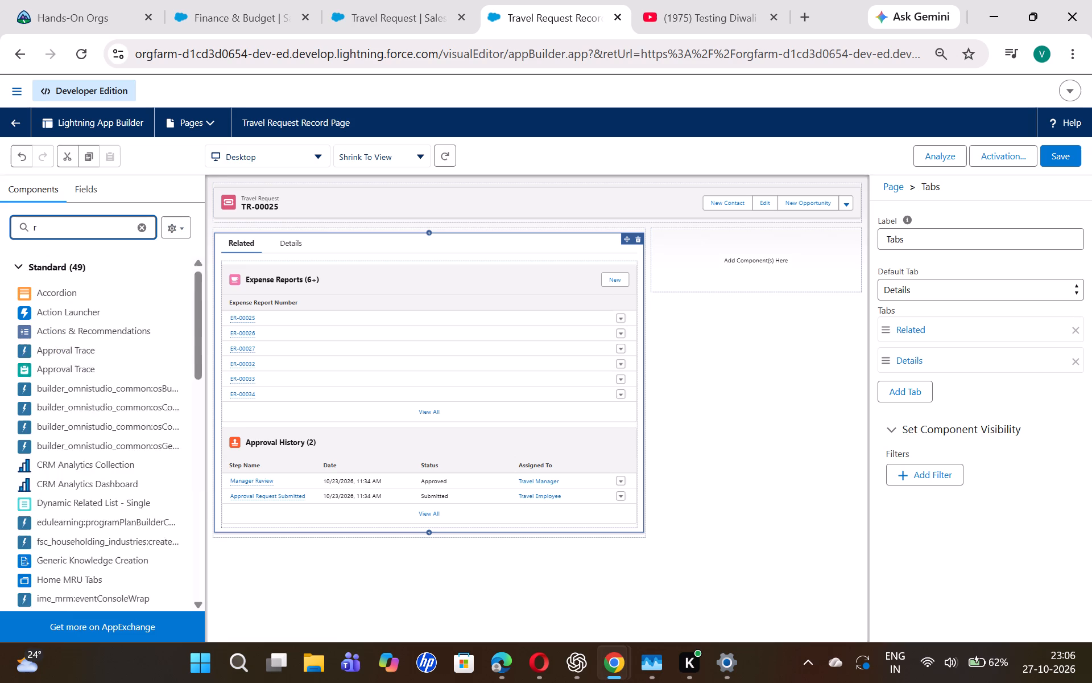
key(BackSpace)
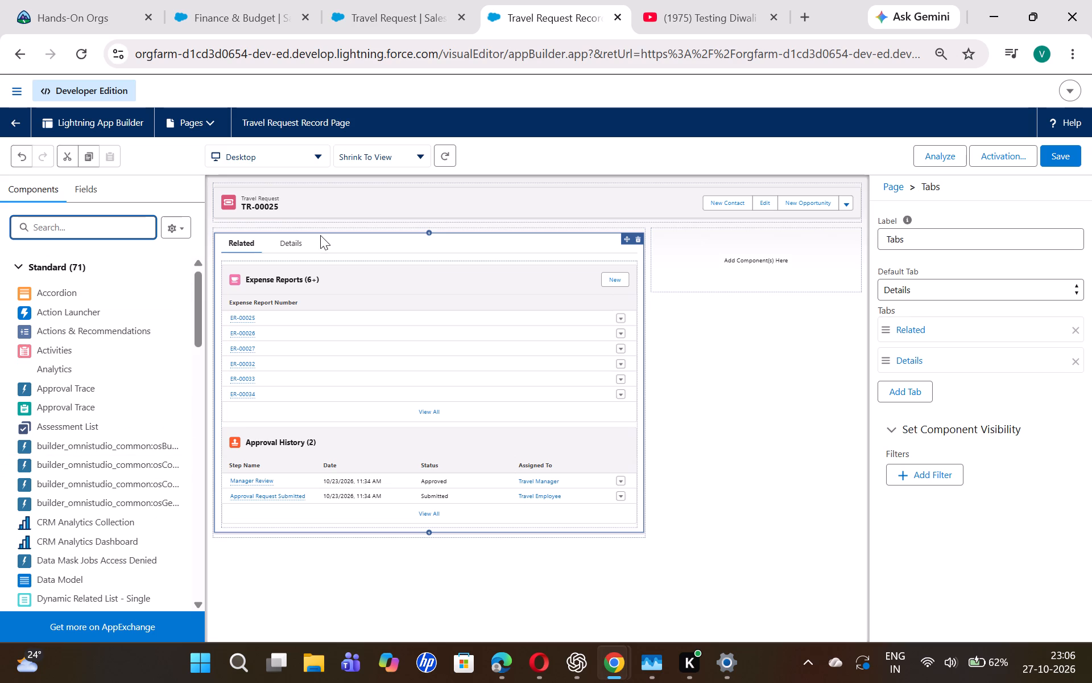
Examine the complete field layout of the record page's Details tab, from the Information section to System Information, staying in the page editor.
click(298, 242)
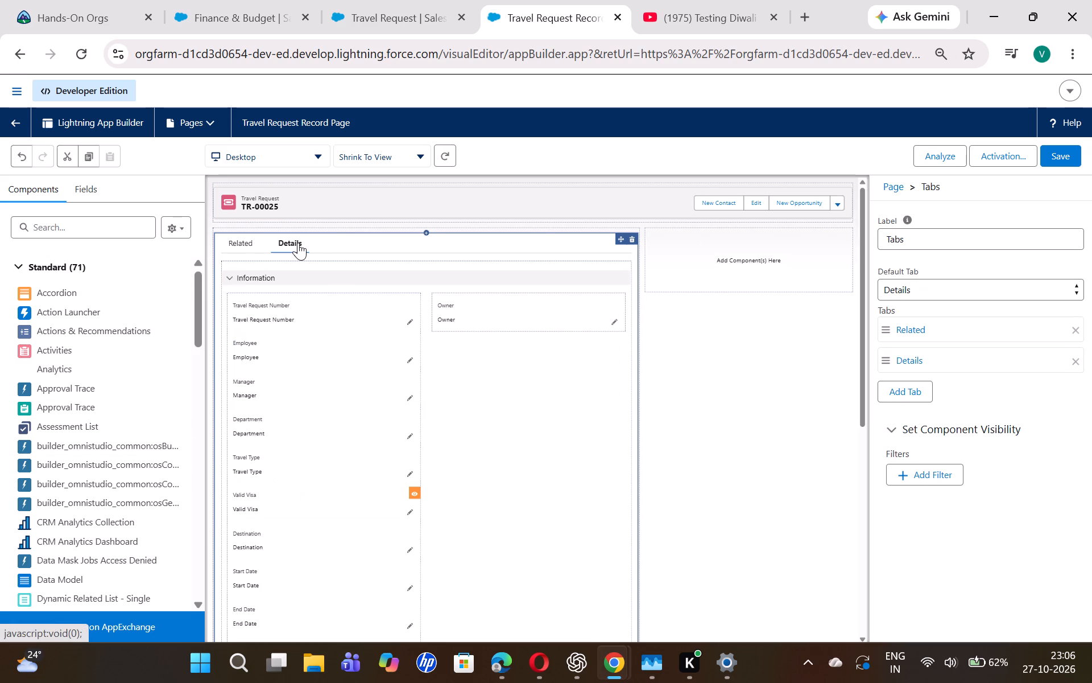
scroll(329, 396, down, 15)
scroll(329, 396, up, 2)
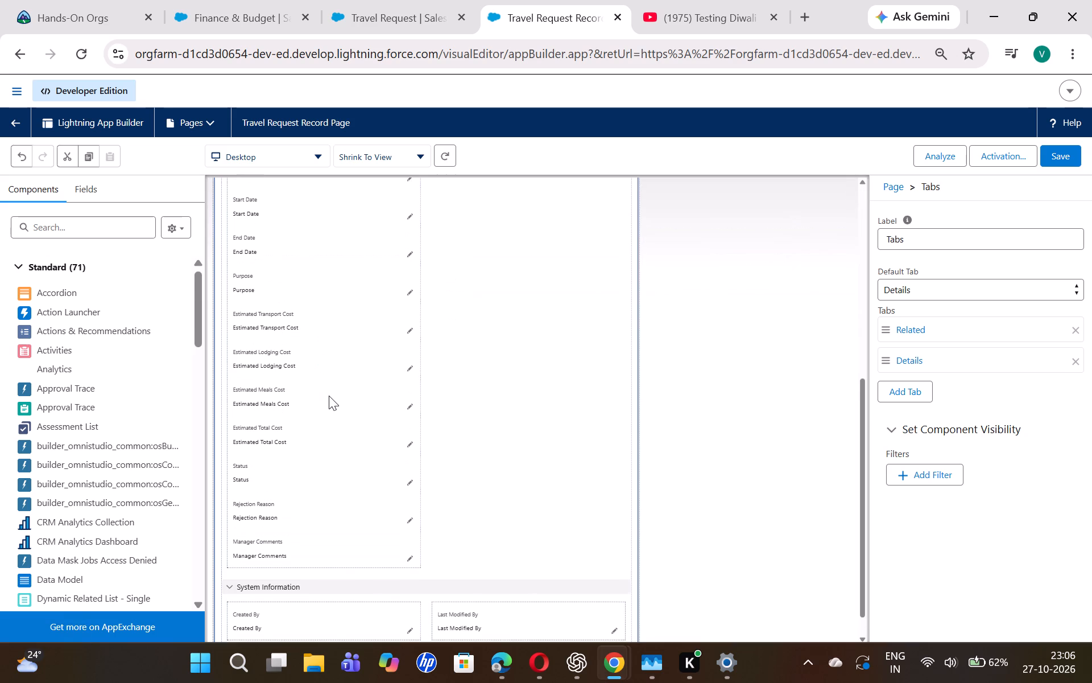
scroll(329, 396, up, 10)
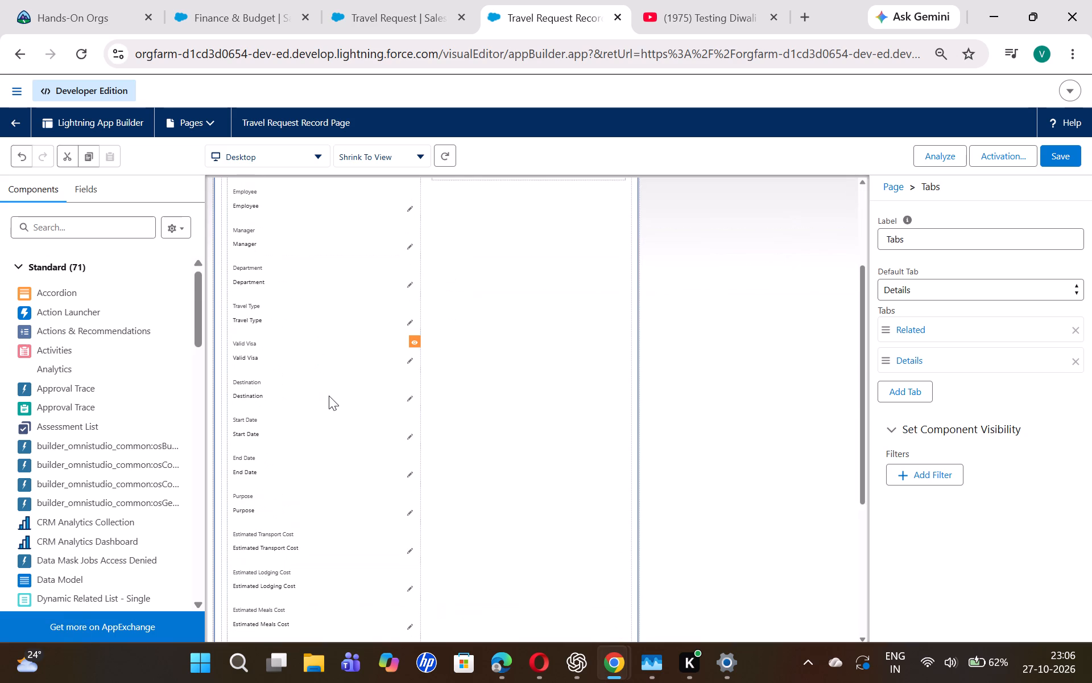
scroll(329, 396, down, 9)
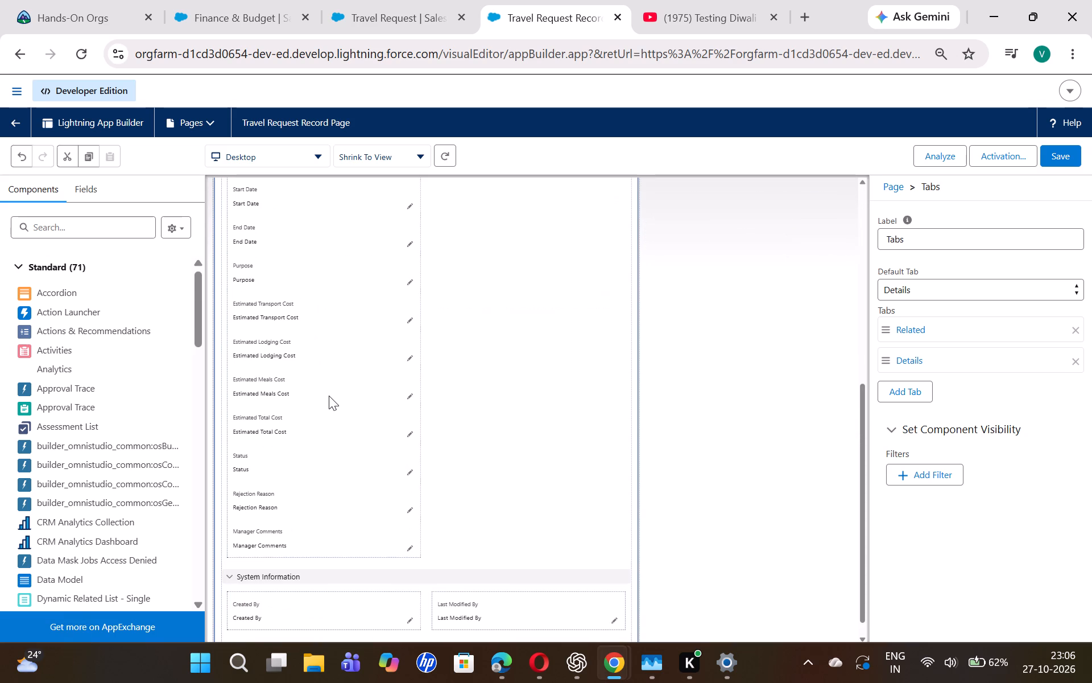
scroll(329, 396, up, 1)
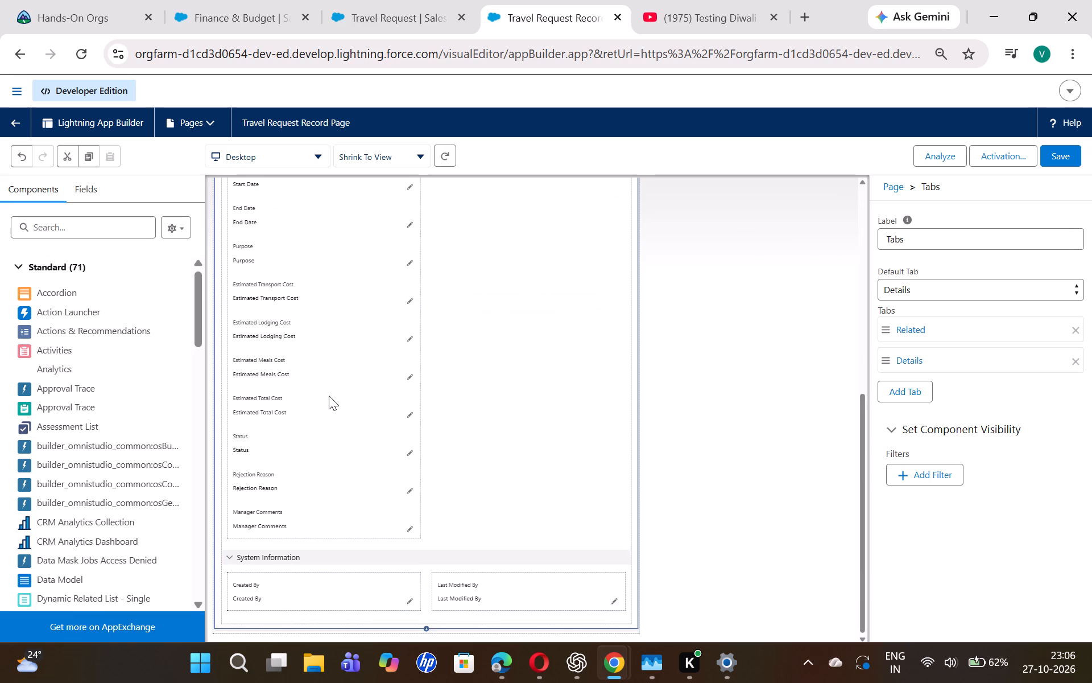
scroll(329, 396, up, 3)
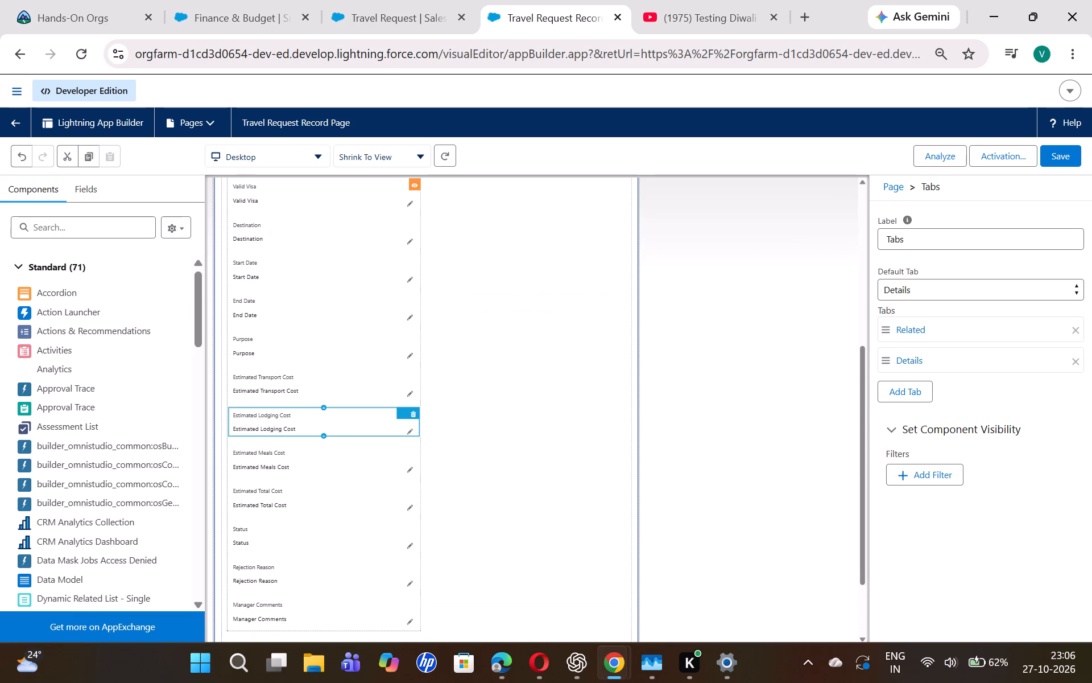
scroll(478, 494, up, 2)
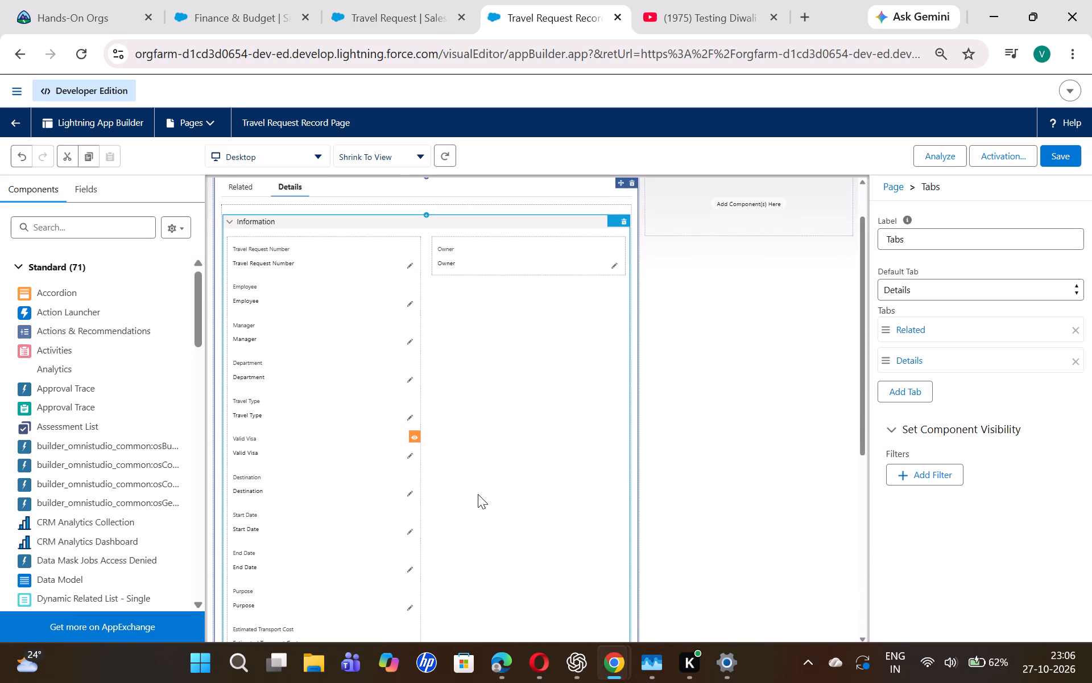
scroll(478, 494, up, 2)
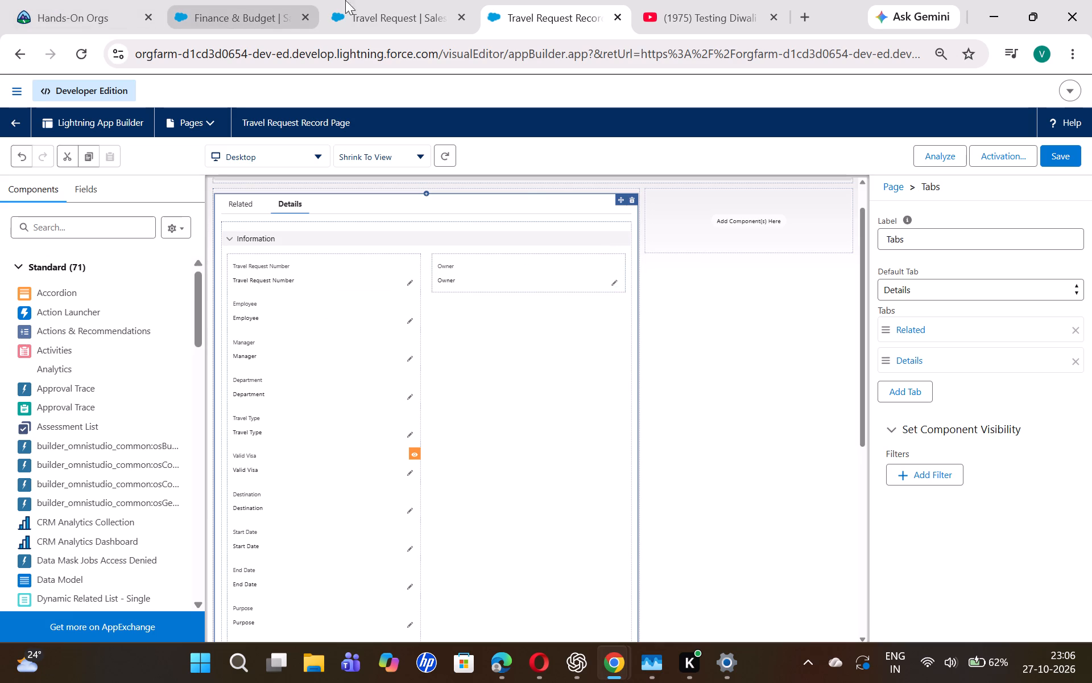
click(16, 121)
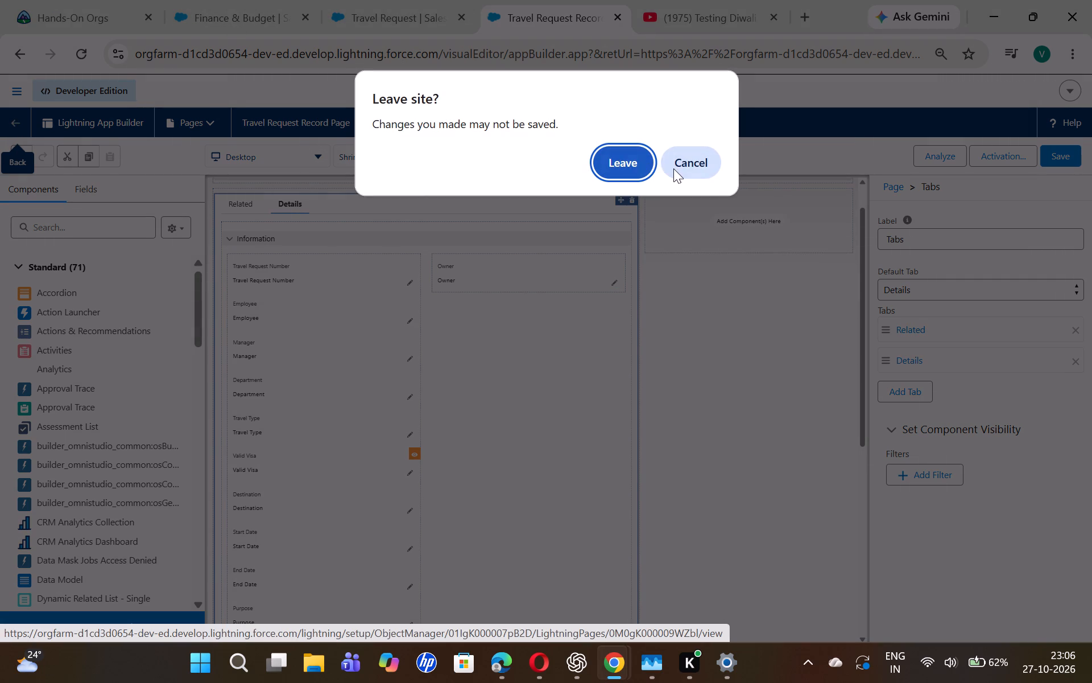
click(673, 168)
Switch to the Travel Request setup browser tab, open the Travel Request Layout page layout, and examine its detail sections and fields.
click(363, 0)
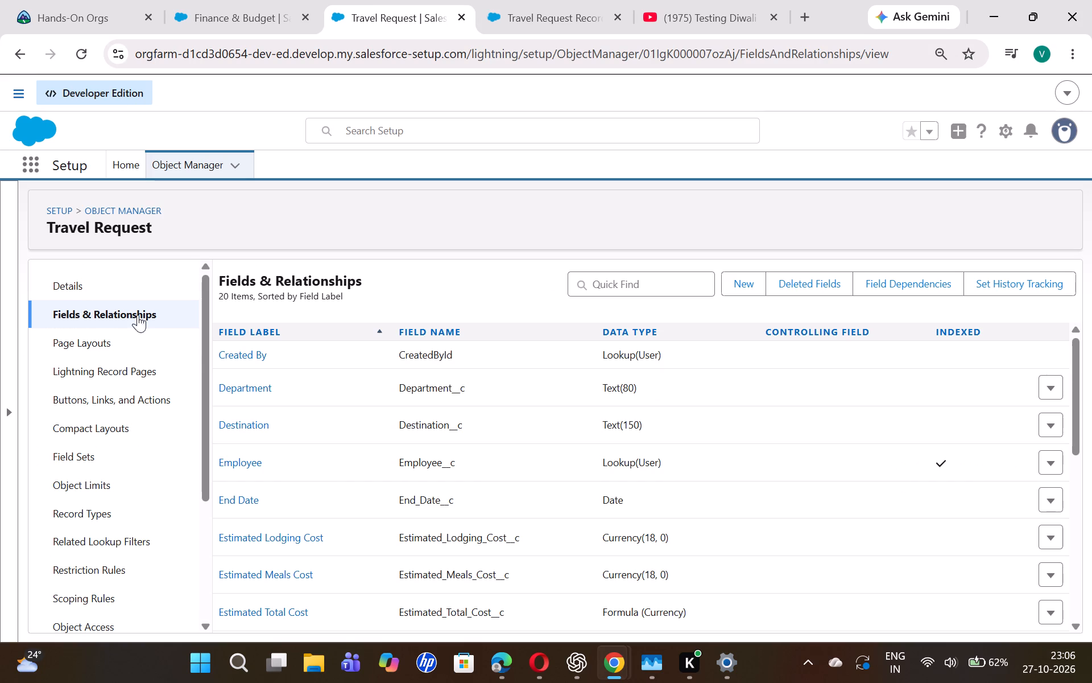
click(115, 341)
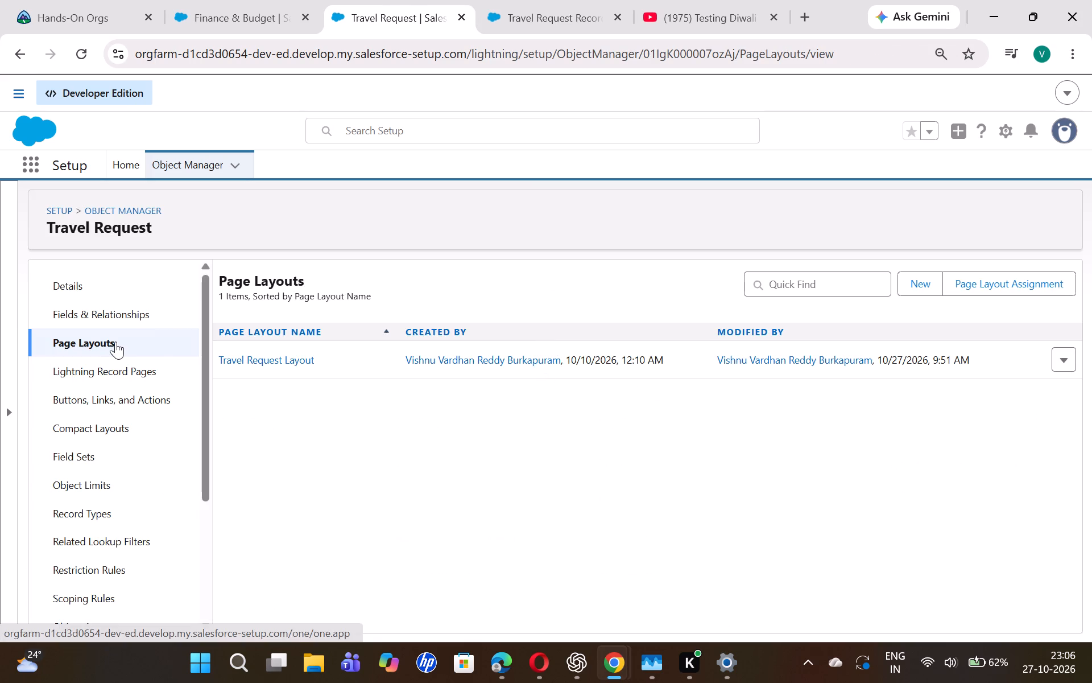
click(260, 357)
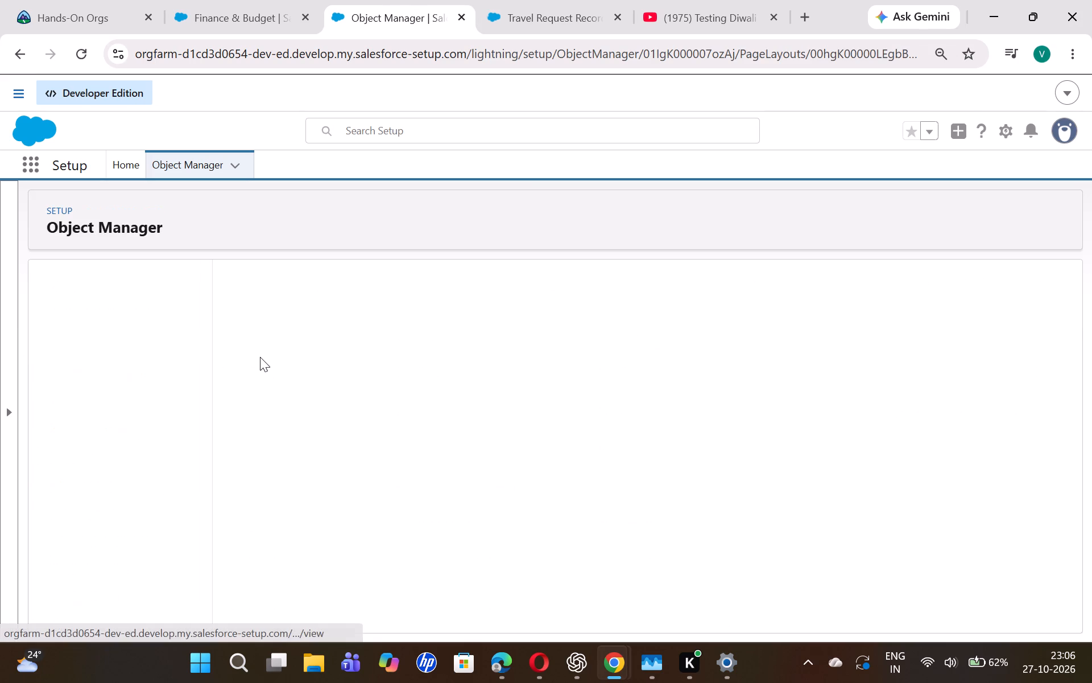
key(ctrl+minus)
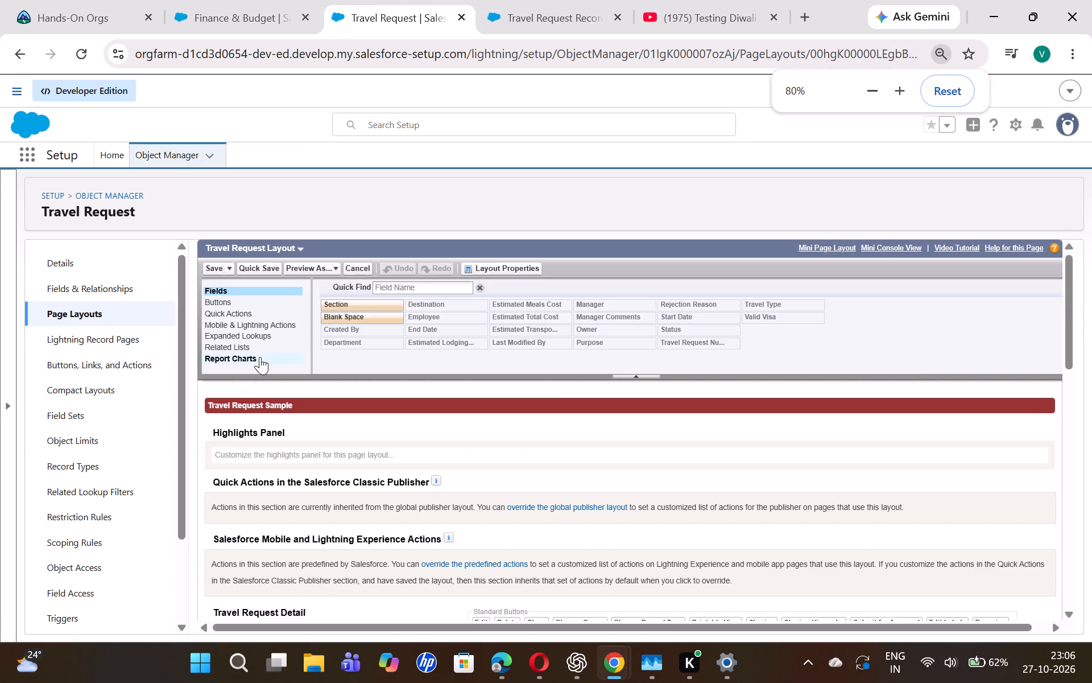
scroll(504, 515, down, 1)
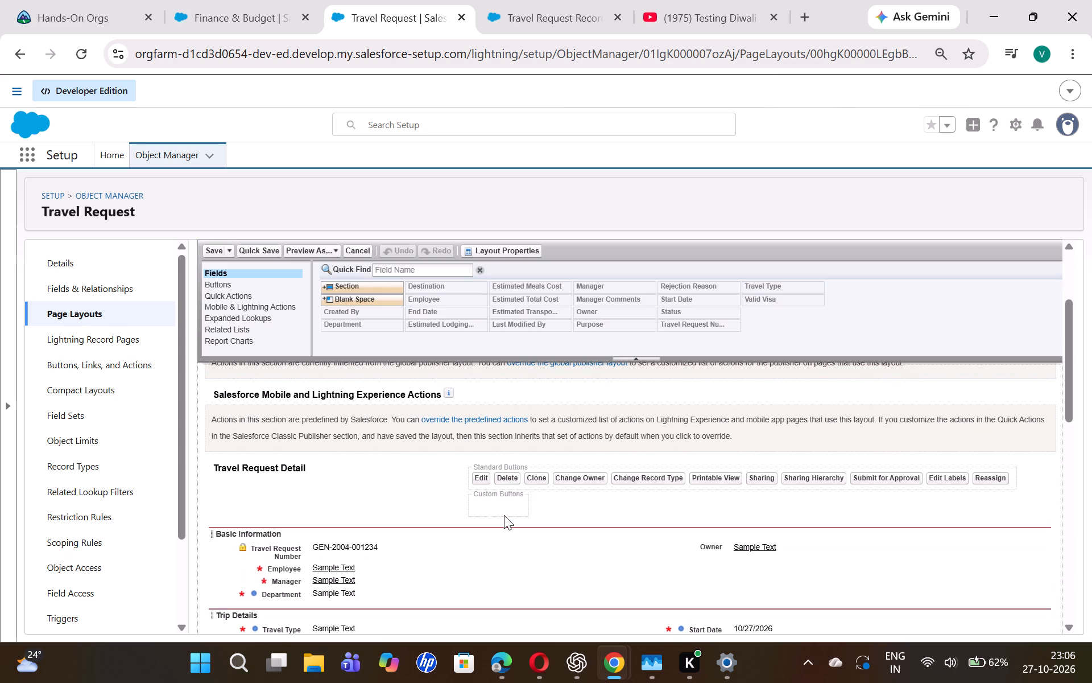
scroll(504, 515, down, 1)
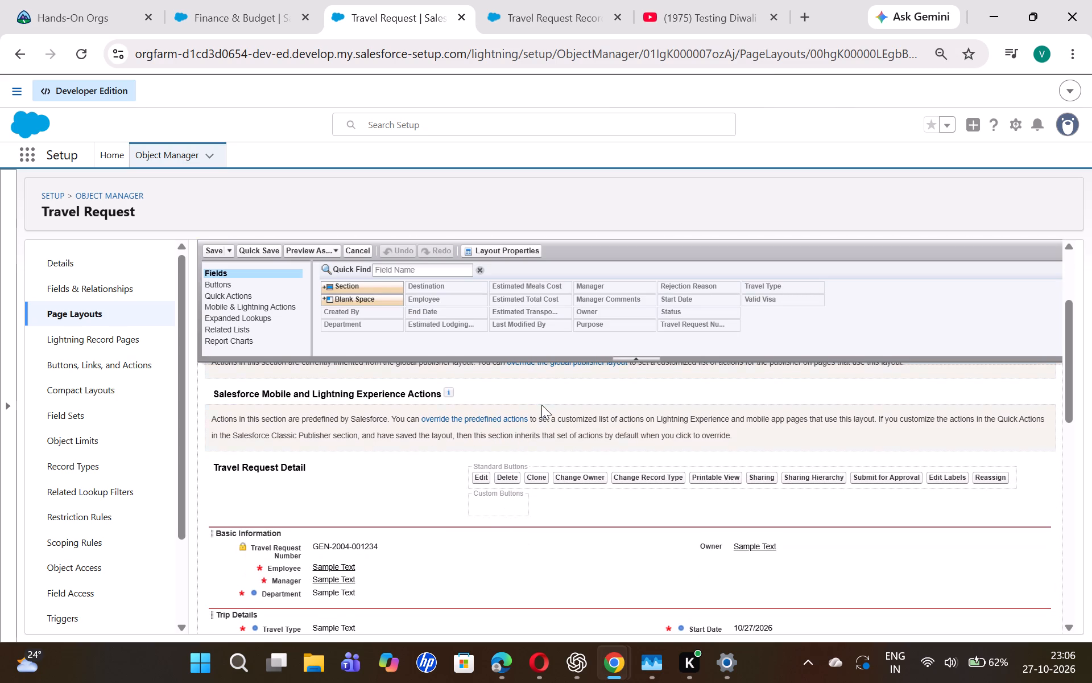
scroll(535, 442, down, 2)
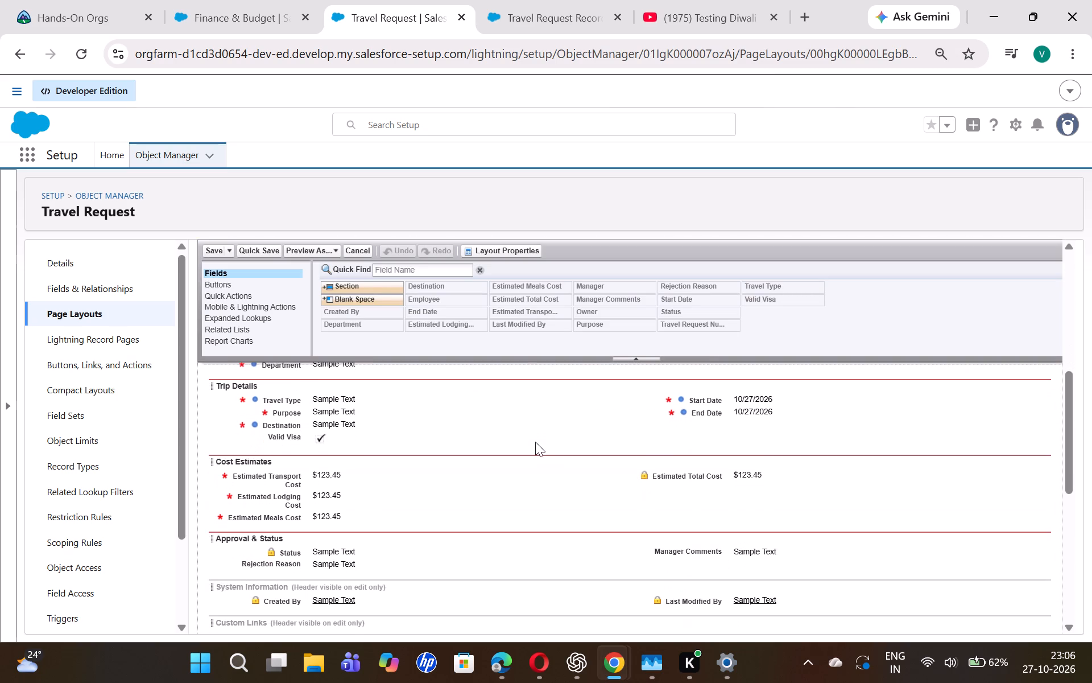
scroll(535, 442, down, 1)
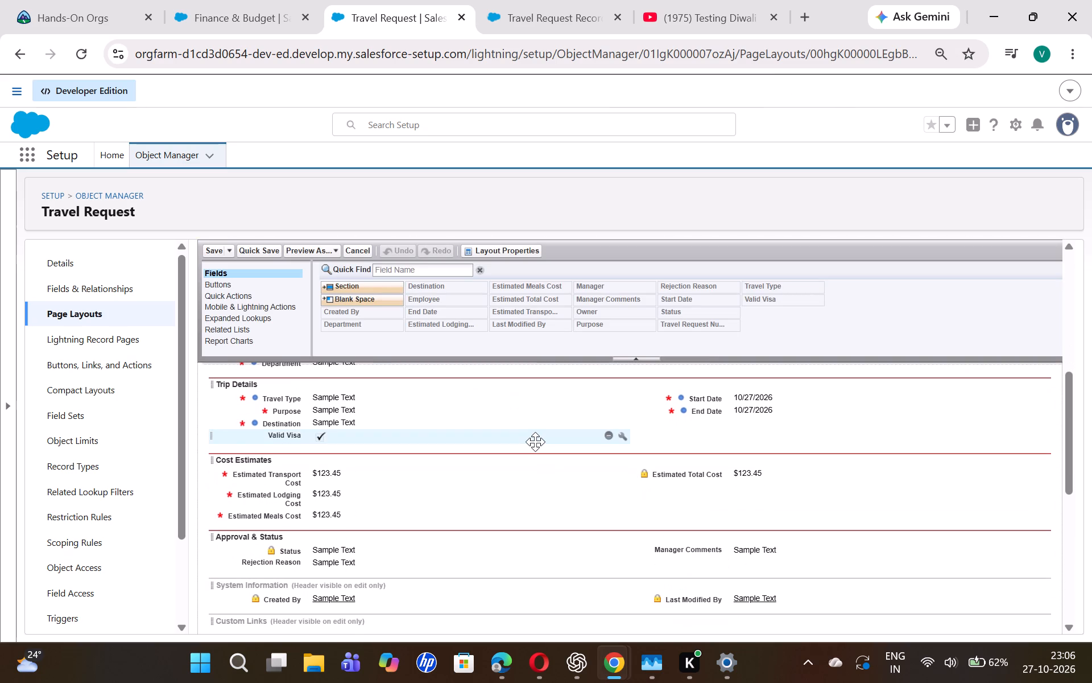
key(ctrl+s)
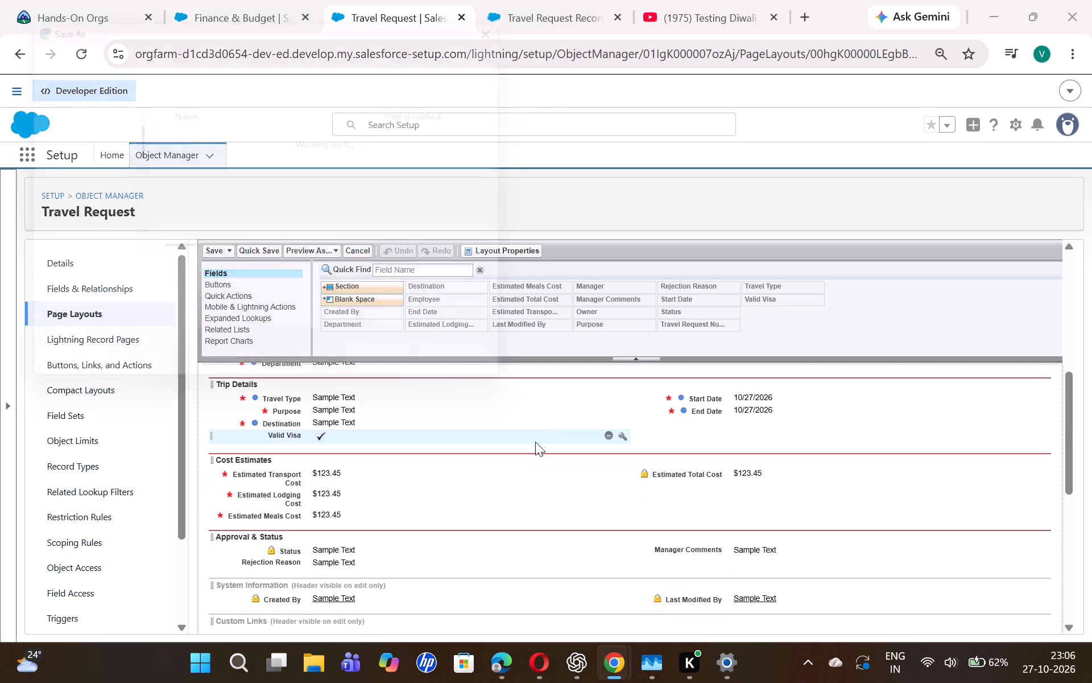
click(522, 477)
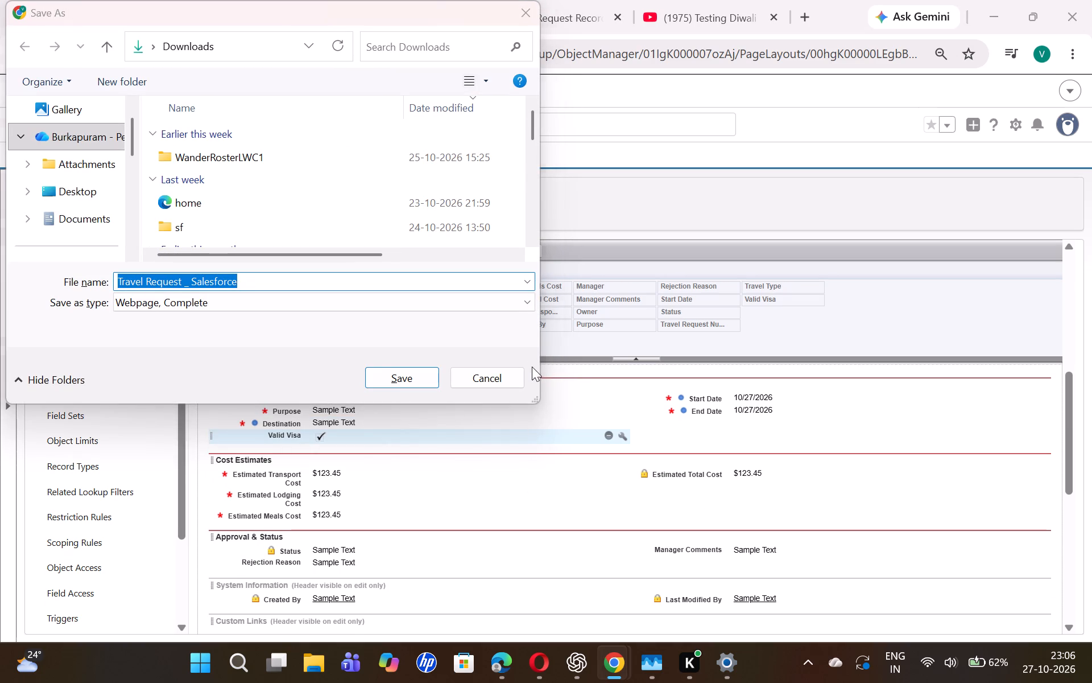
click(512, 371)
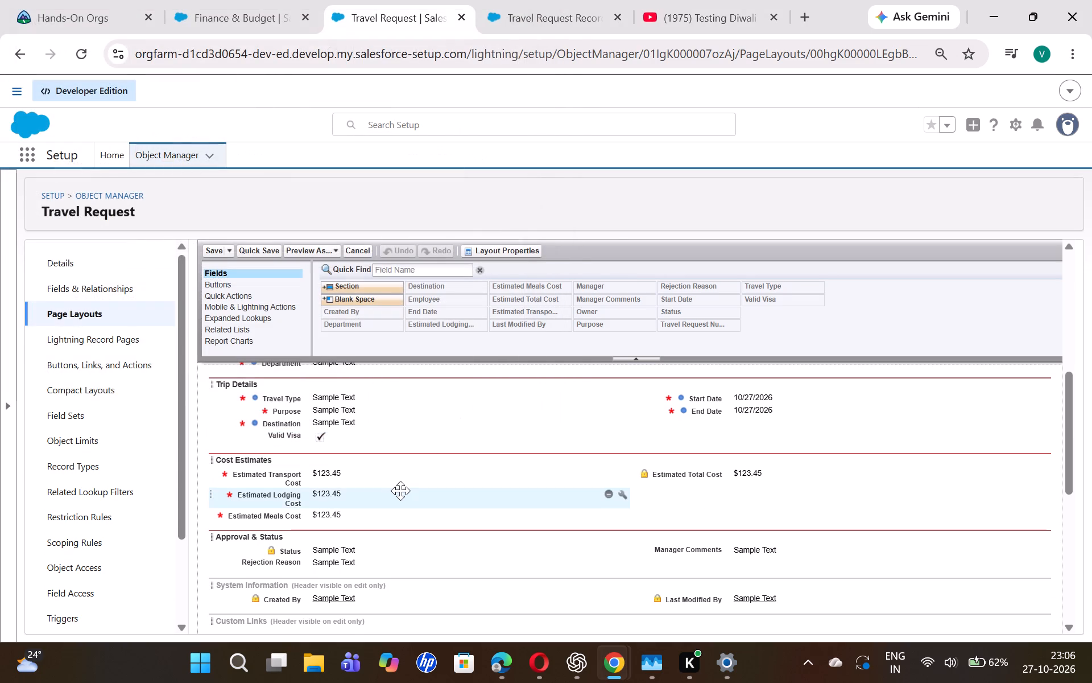
Examine the Travel Request Layout from its Basic Information section through the related lists, including Expense Reports and Approval History.
scroll(400, 491, down, 3)
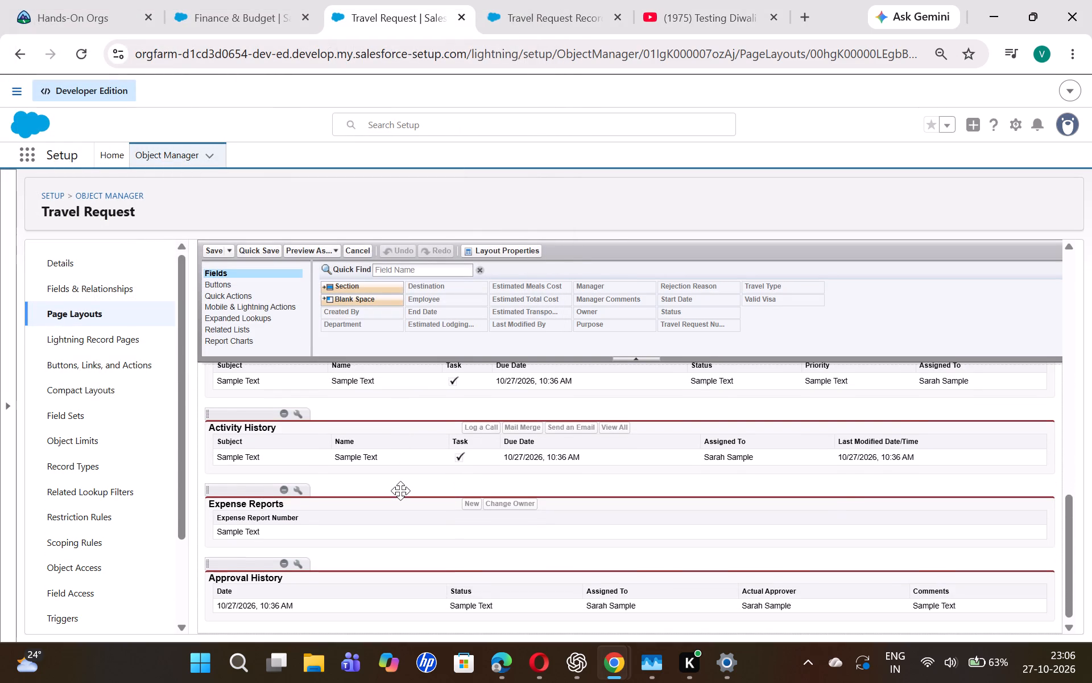
scroll(400, 491, down, 2)
scroll(400, 491, up, 8)
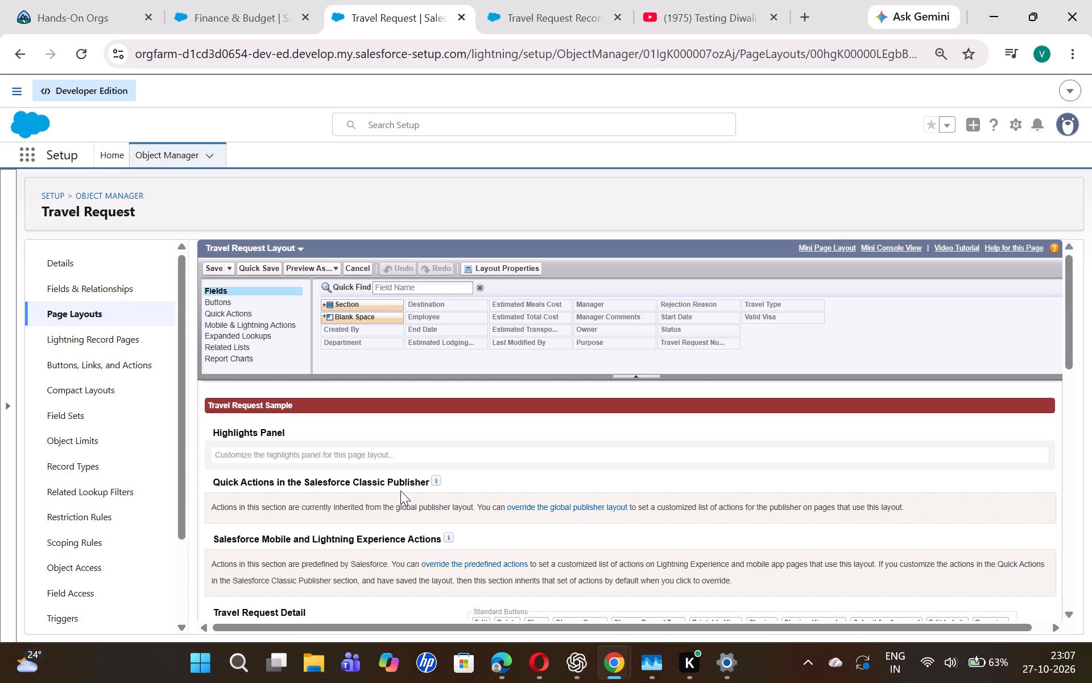
scroll(400, 491, down, 5)
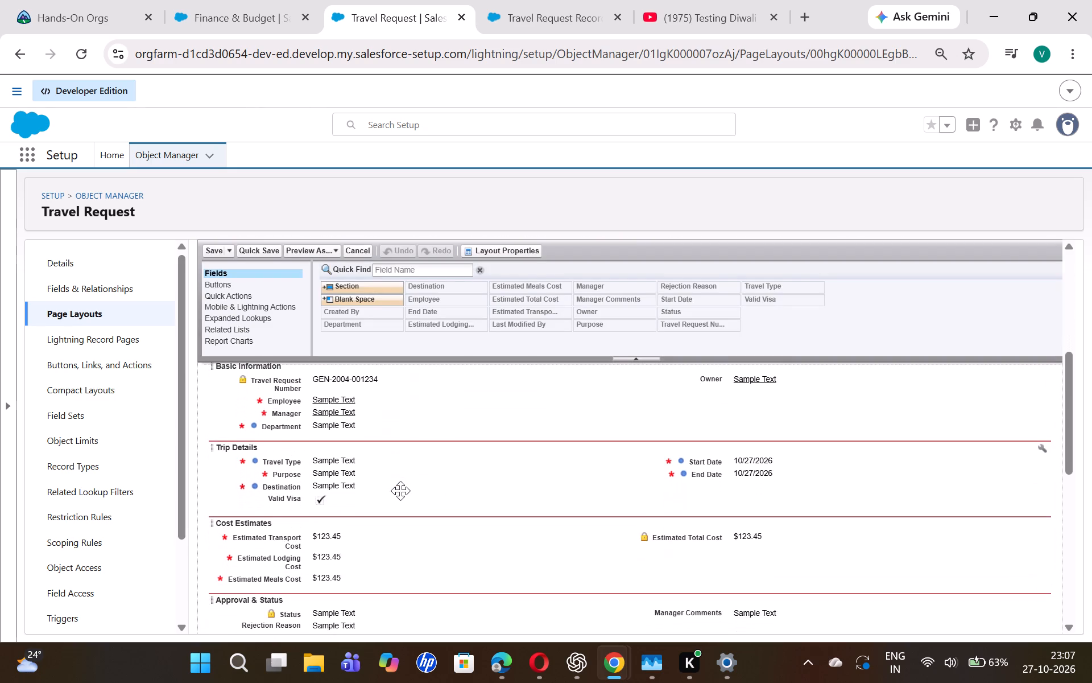
scroll(400, 491, down, 2)
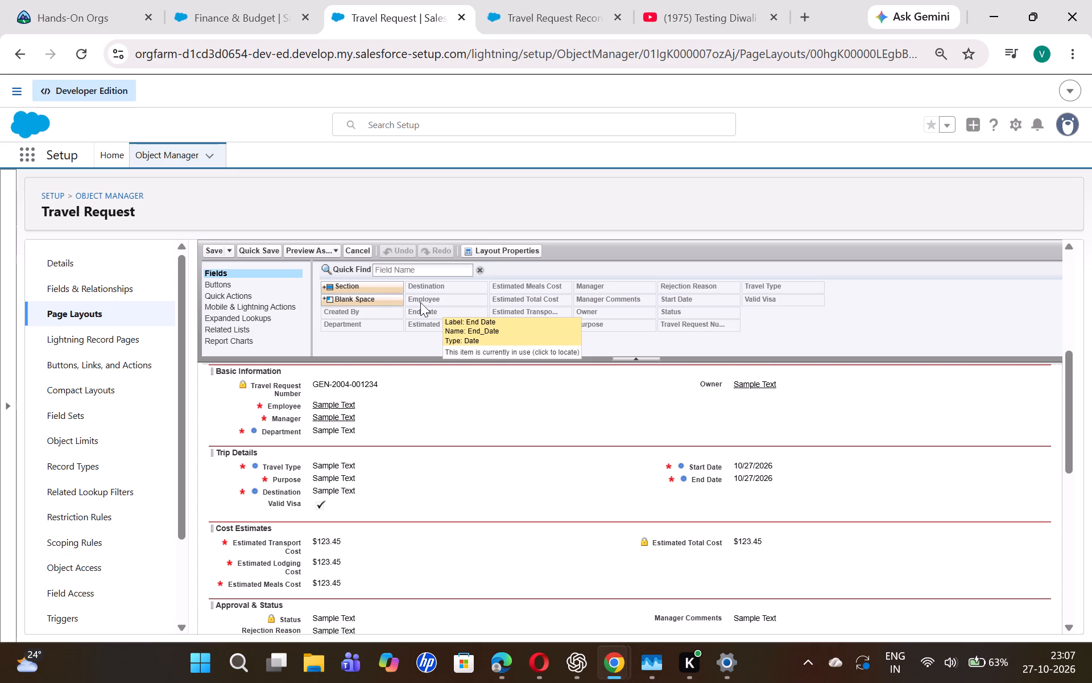
Save the Travel Request Layout and leave the layout editor.
click(255, 250)
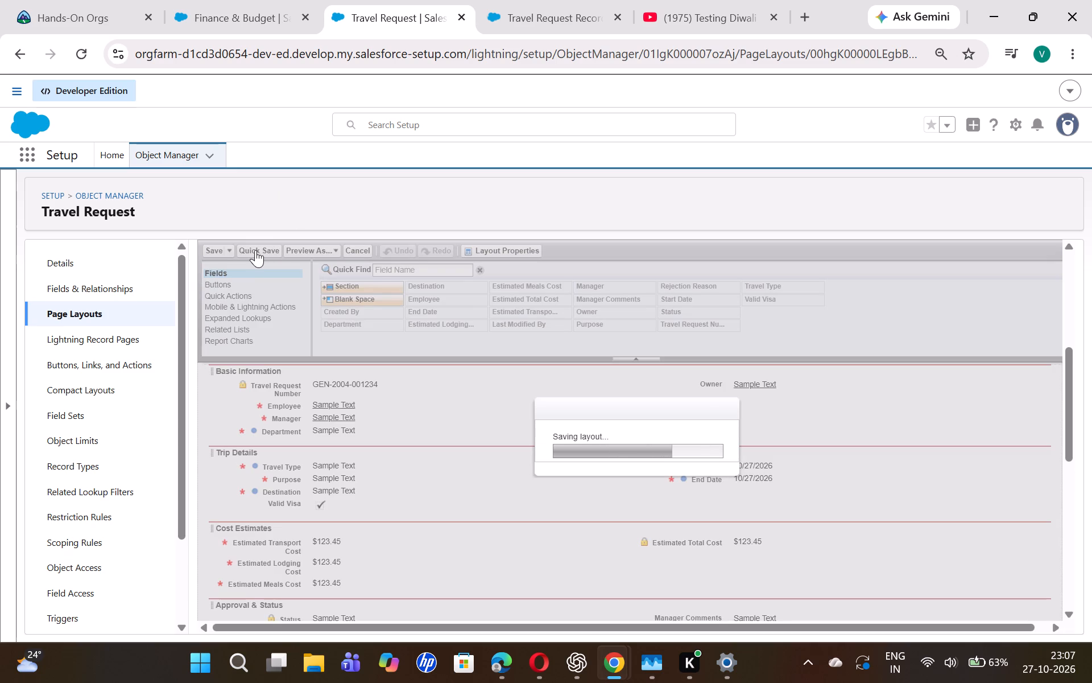
click(220, 253)
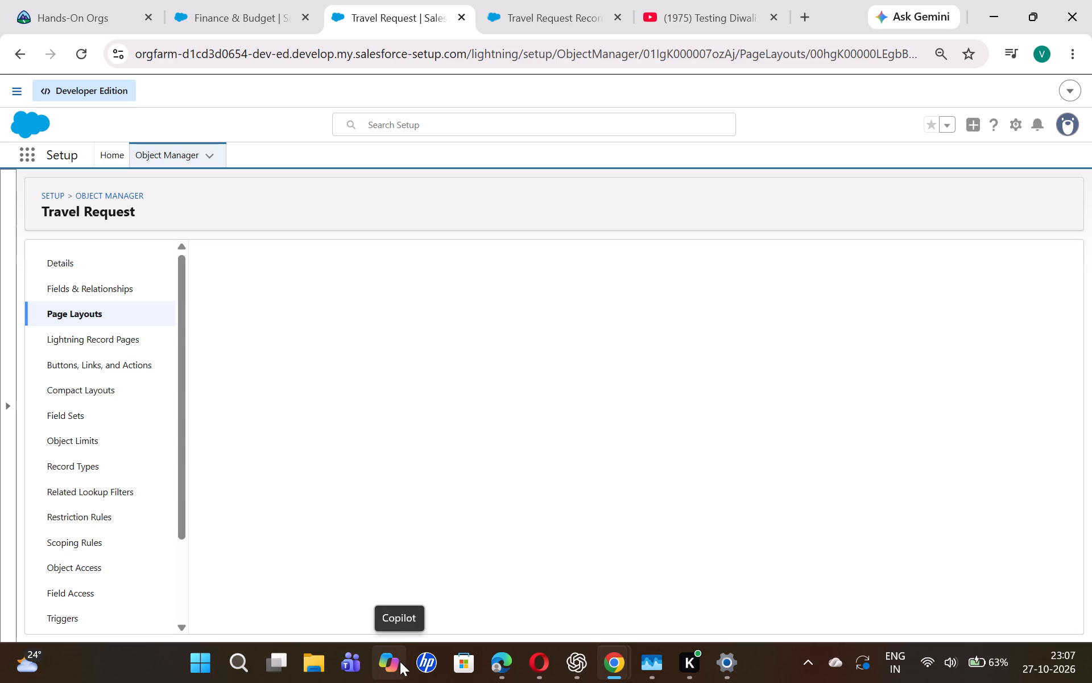
Switch to the WanderRoster browser tab, open Travel Requests, and examine the New Travel Request form, closing it without saving.
click(220, 0)
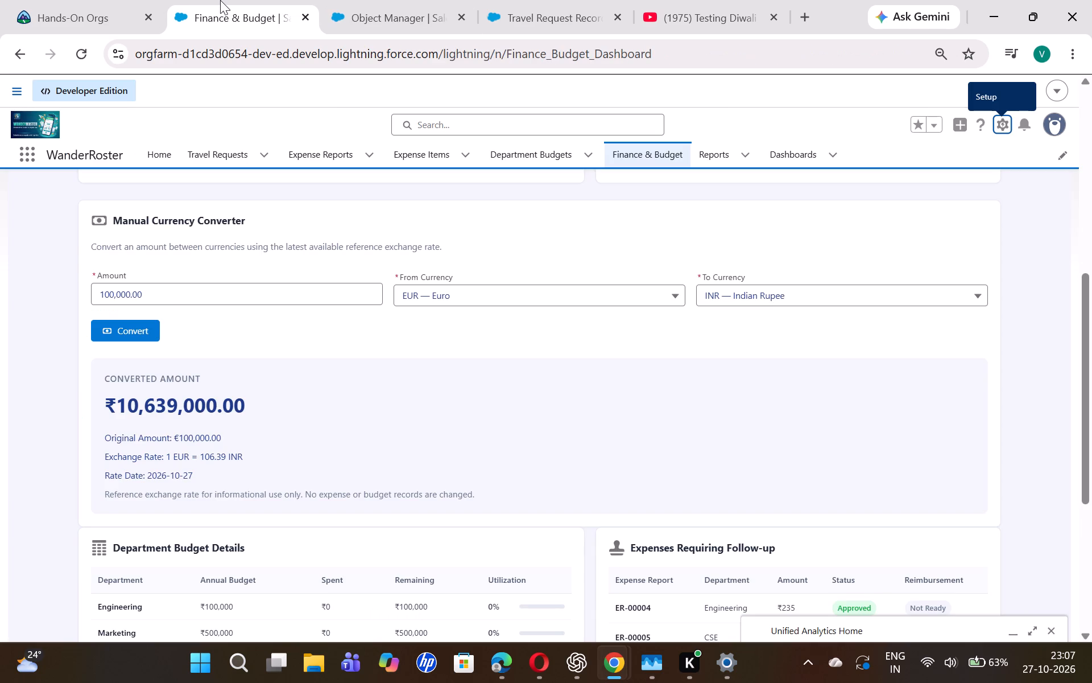
click(247, 155)
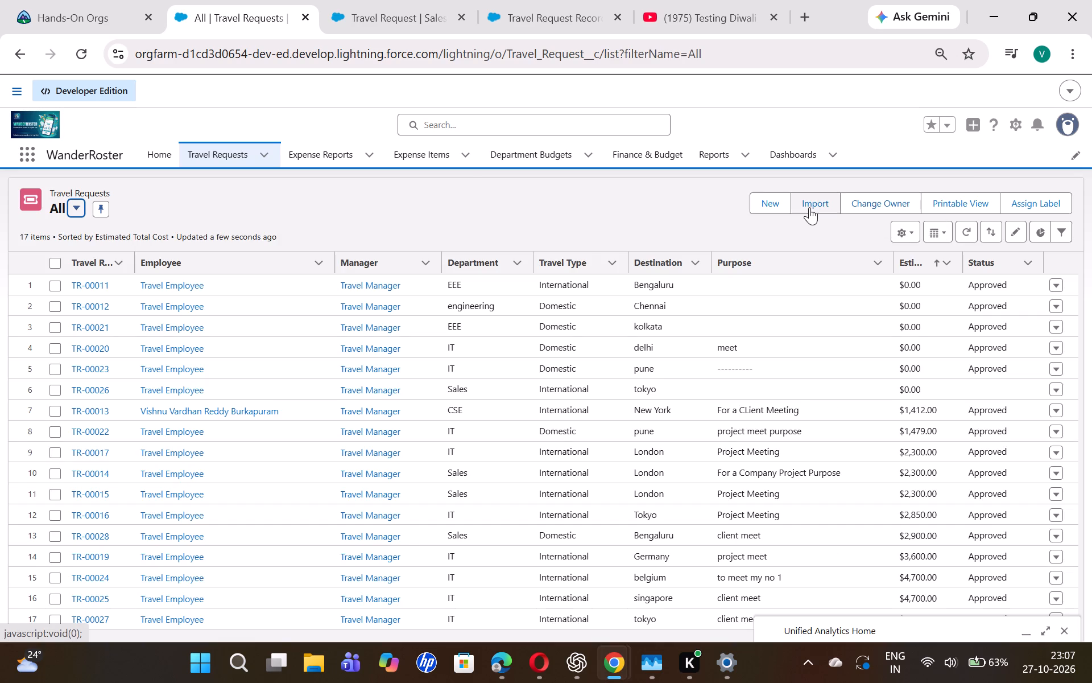
click(780, 203)
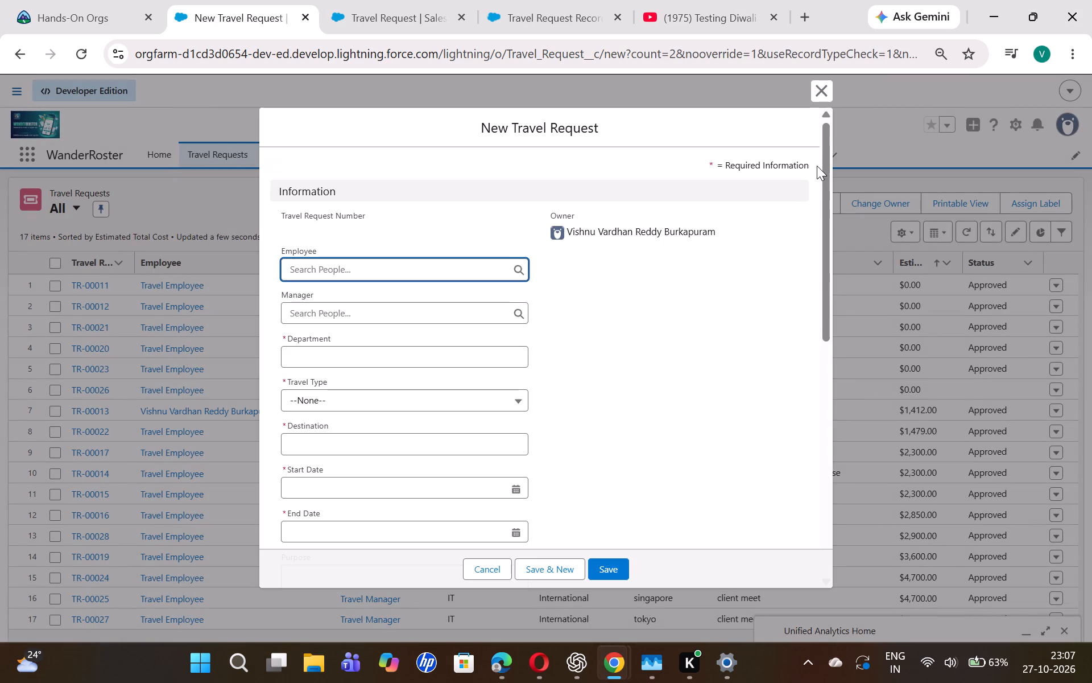
scroll(709, 327, down, 4)
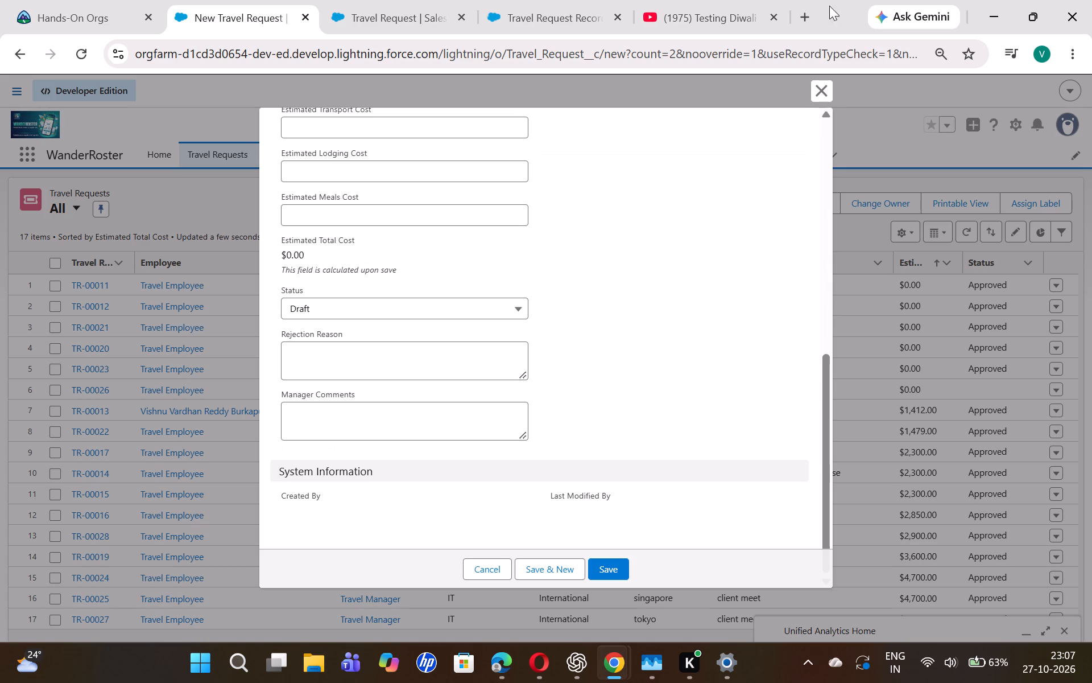
click(824, 99)
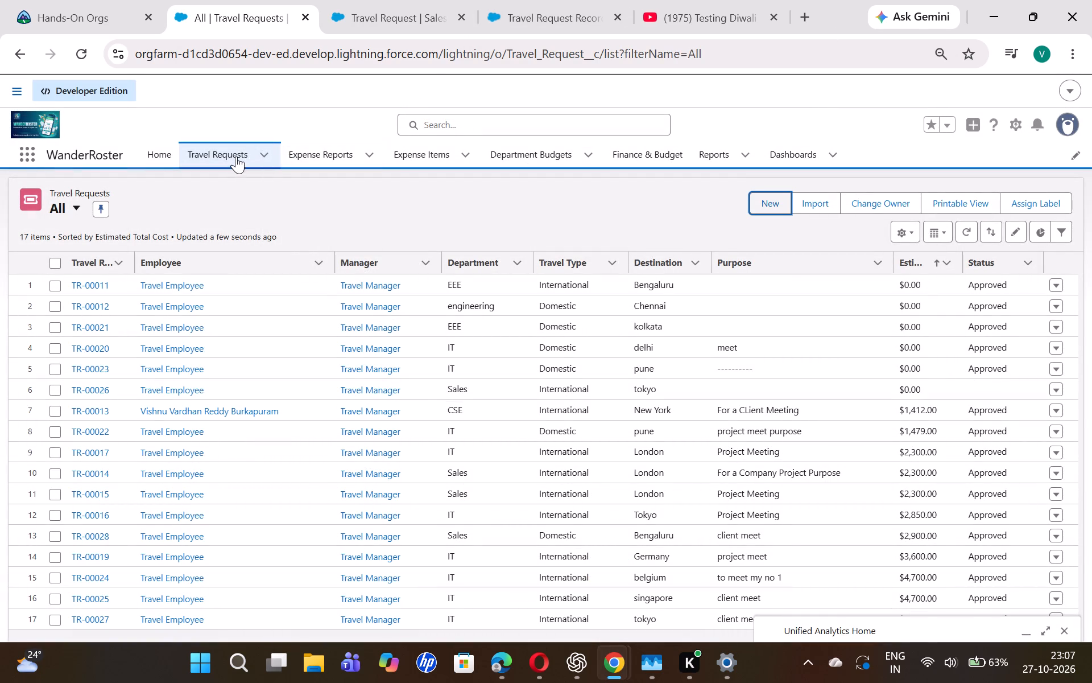
Reopen the New Travel Request form to recheck its sections and fields against the page layout, closing it without saving.
click(770, 204)
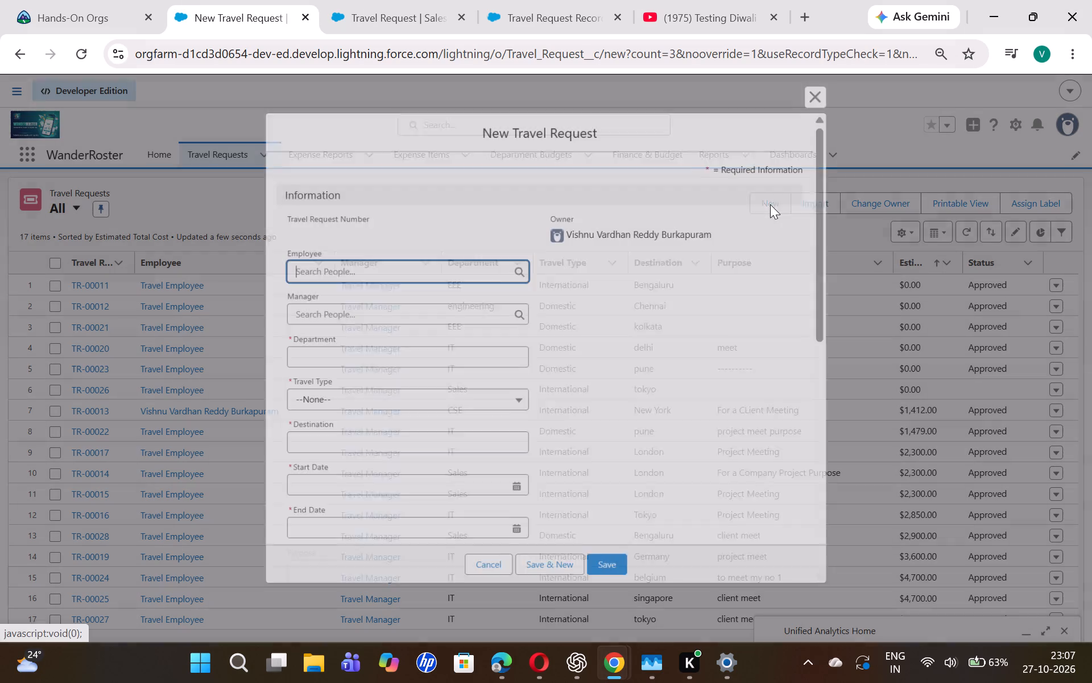
scroll(598, 340, down, 8)
scroll(598, 340, up, 7)
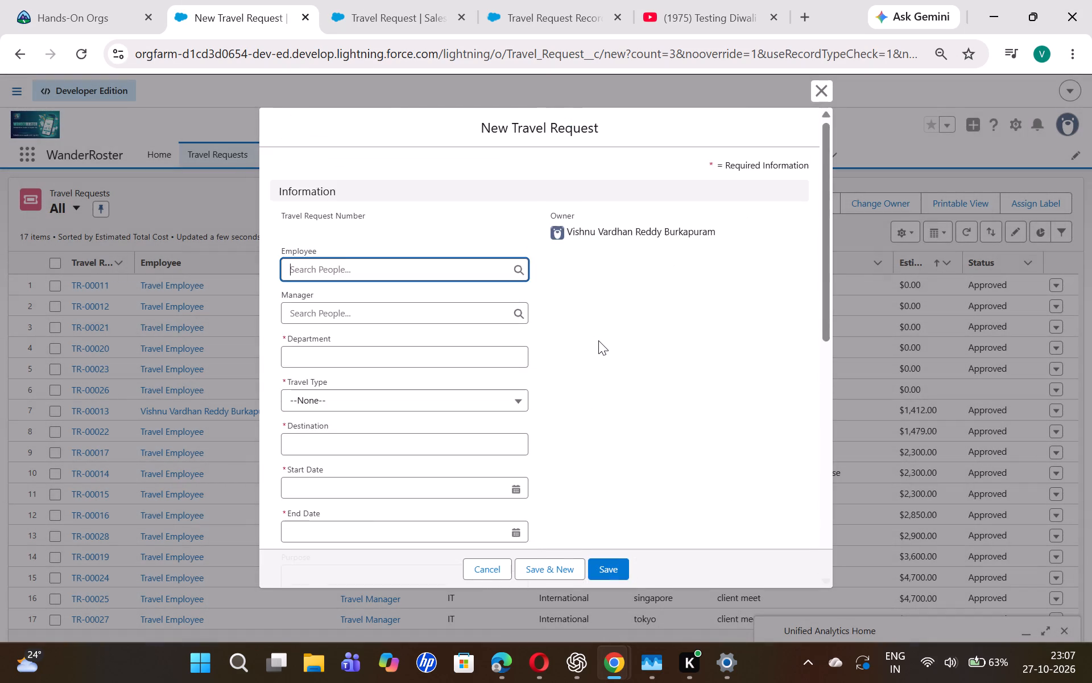
scroll(598, 340, right, 1)
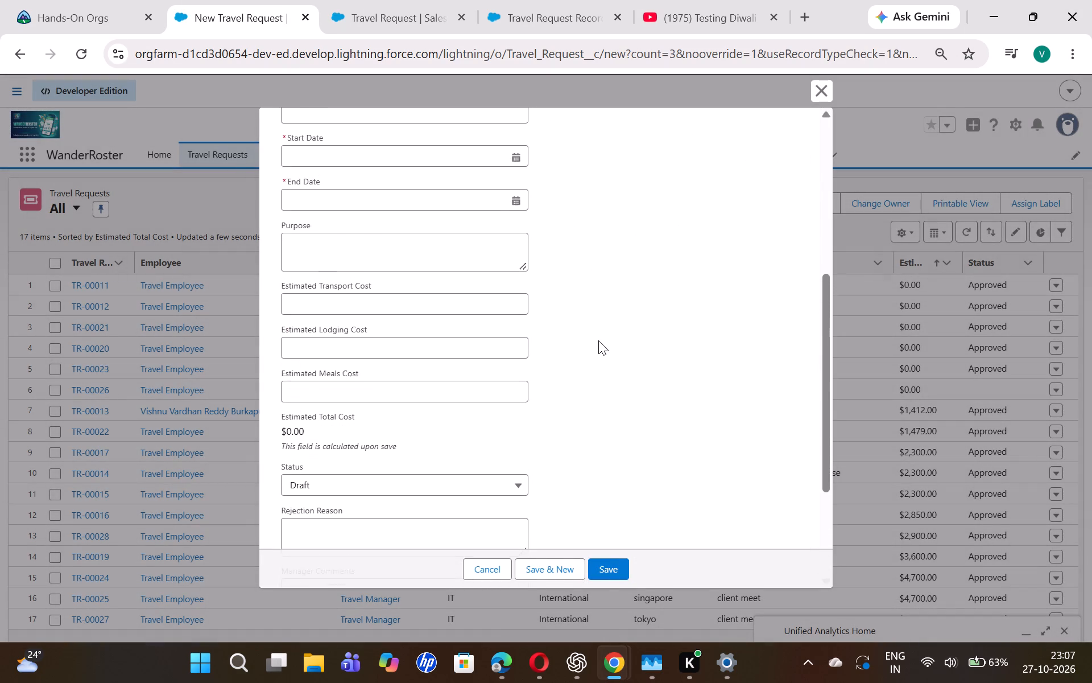
scroll(598, 340, right, 1)
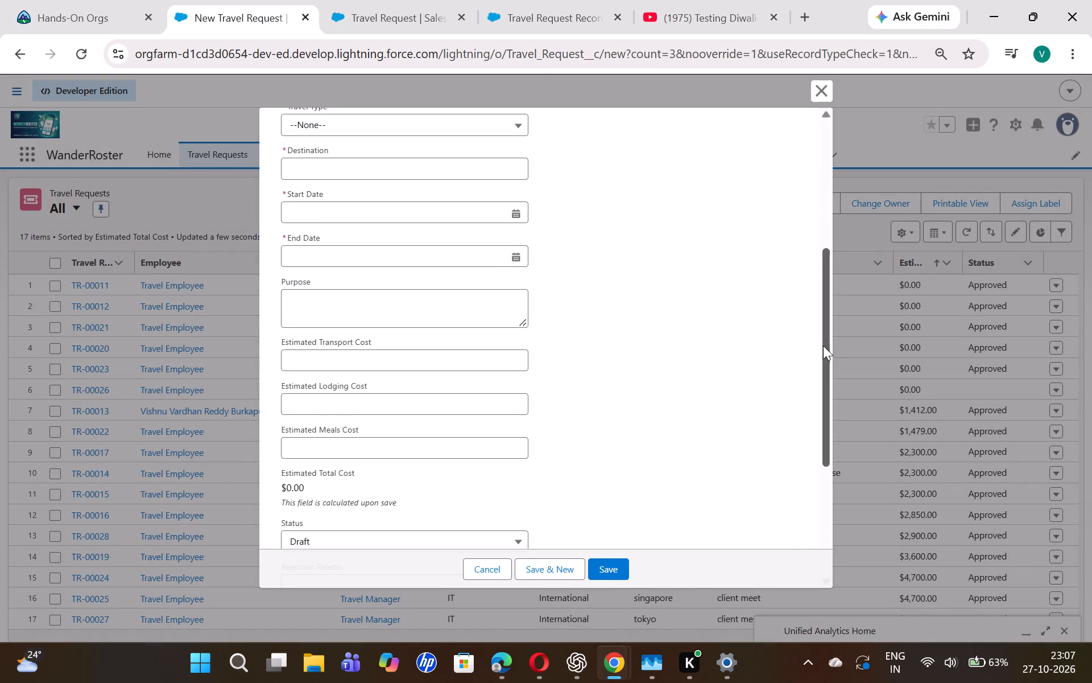
drag(826, 345, 834, 74)
click(823, 88)
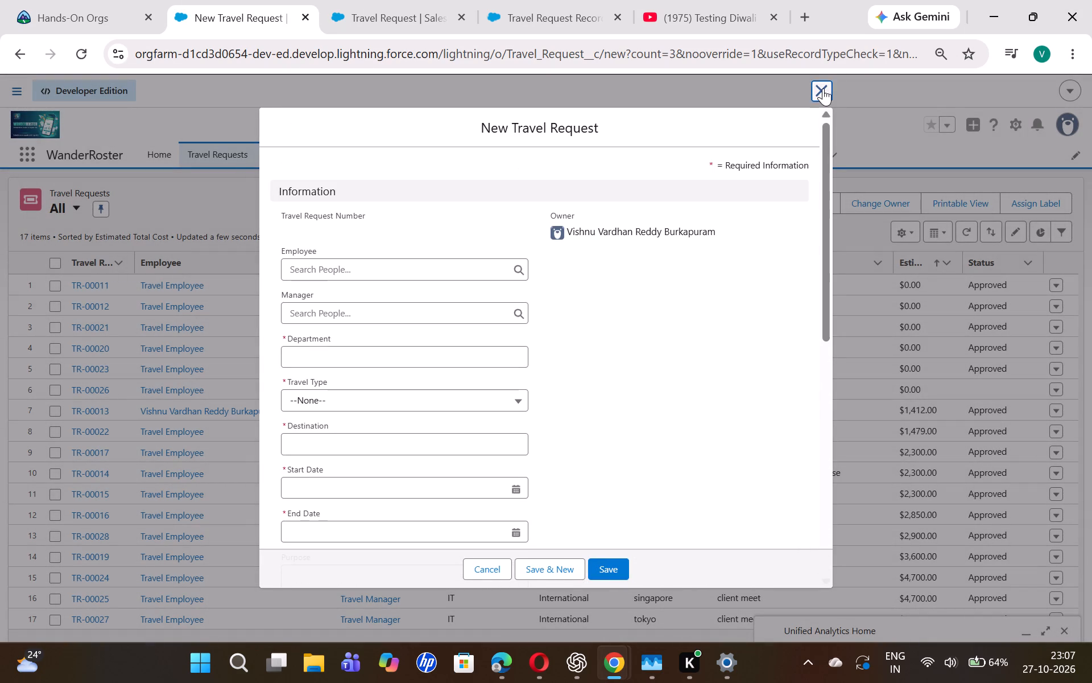
click(759, 203)
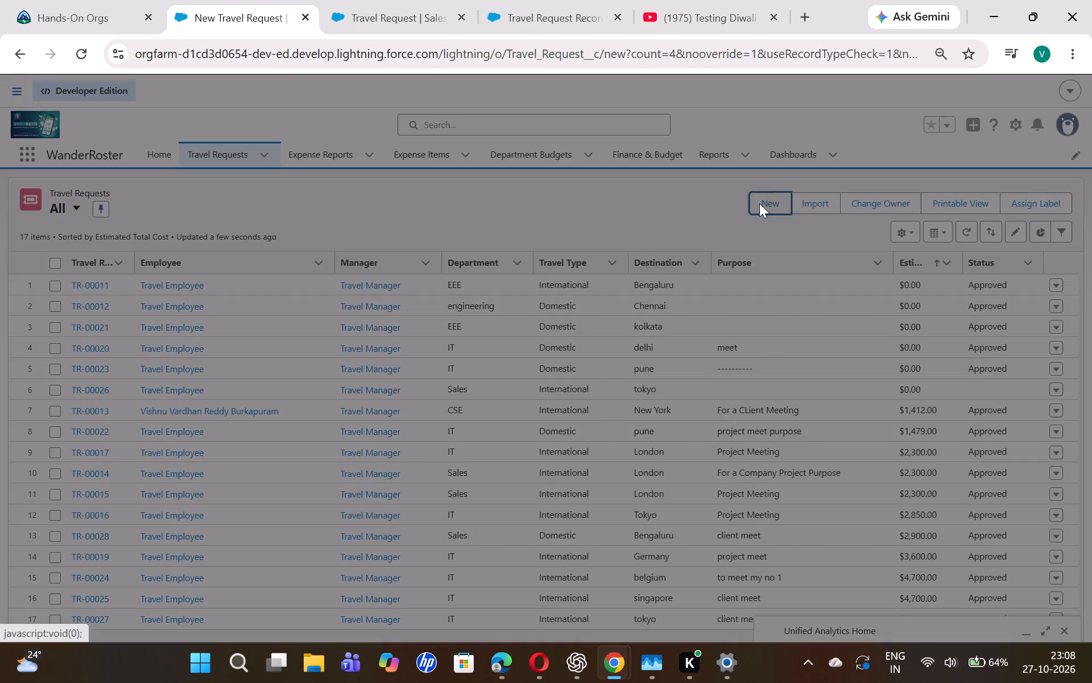
click(823, 97)
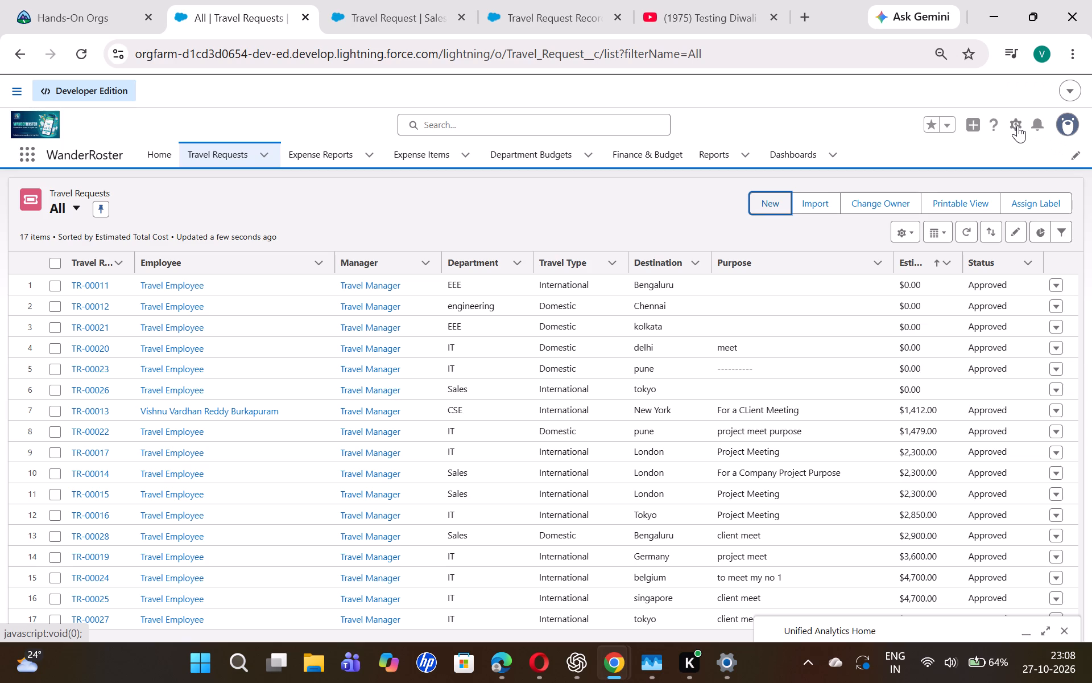
click(227, 161)
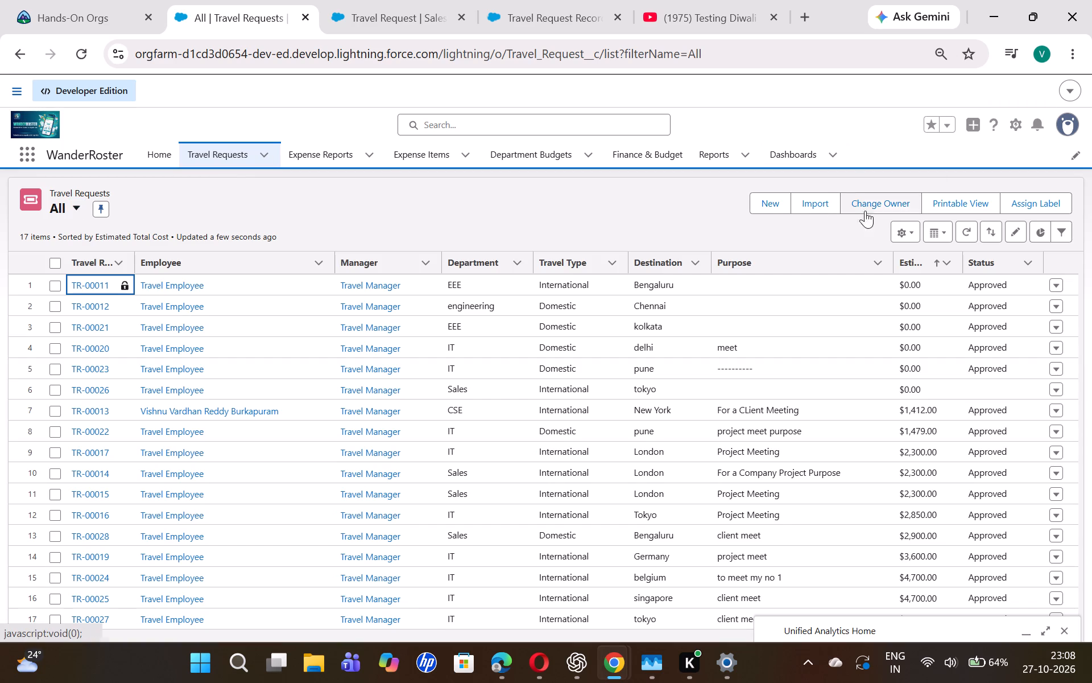
click(776, 199)
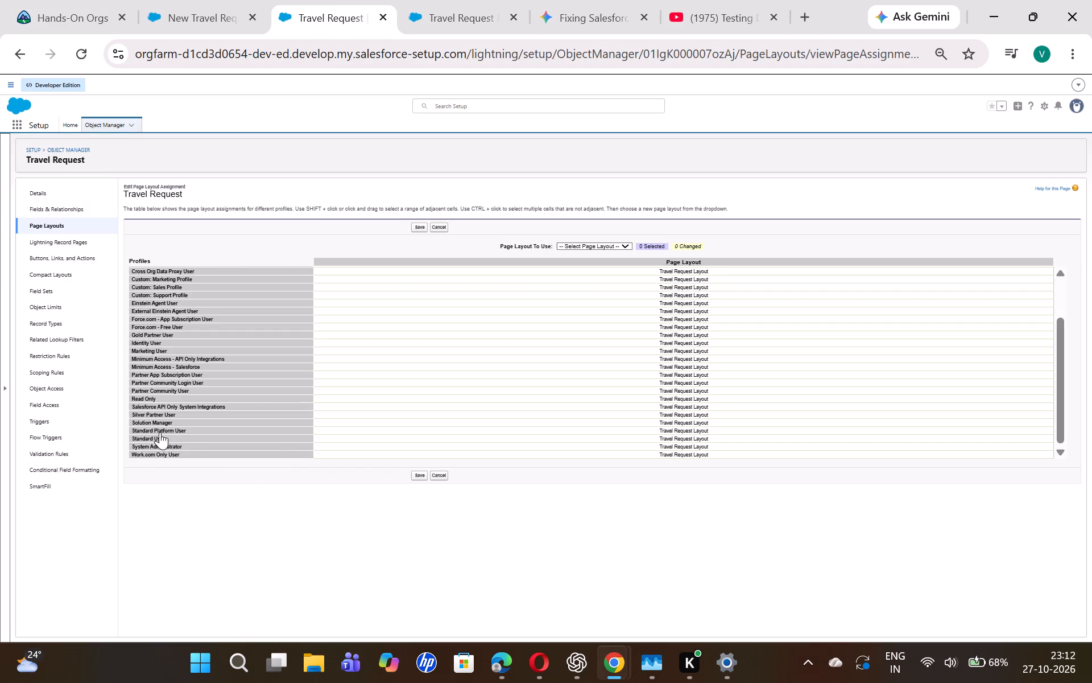
click(160, 432)
click(159, 439)
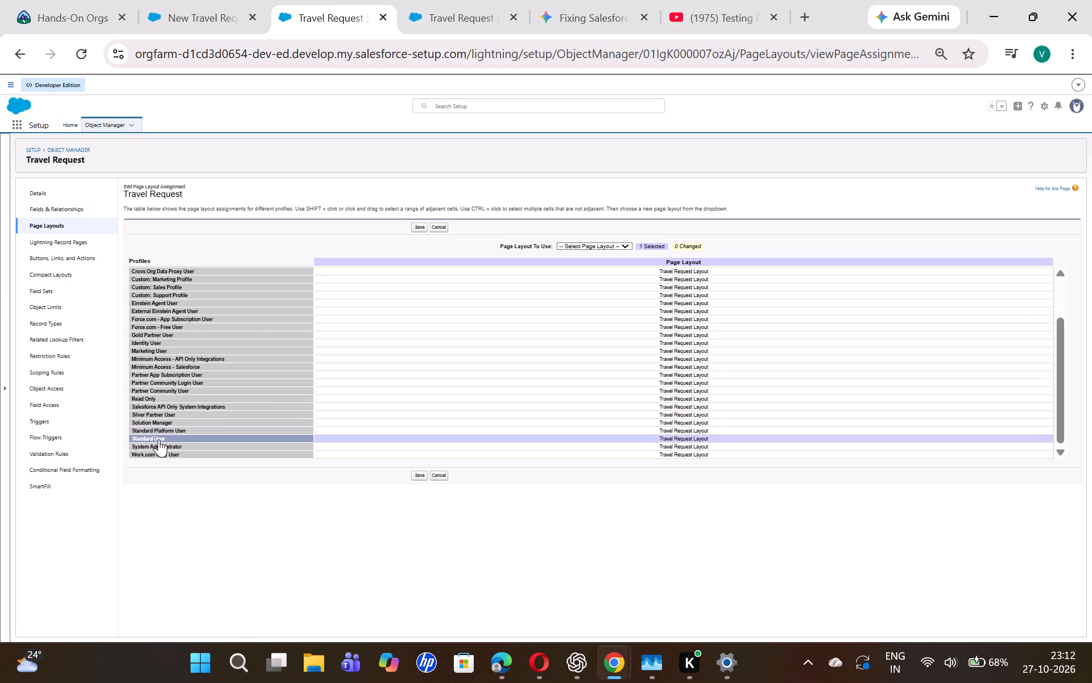
click(160, 446)
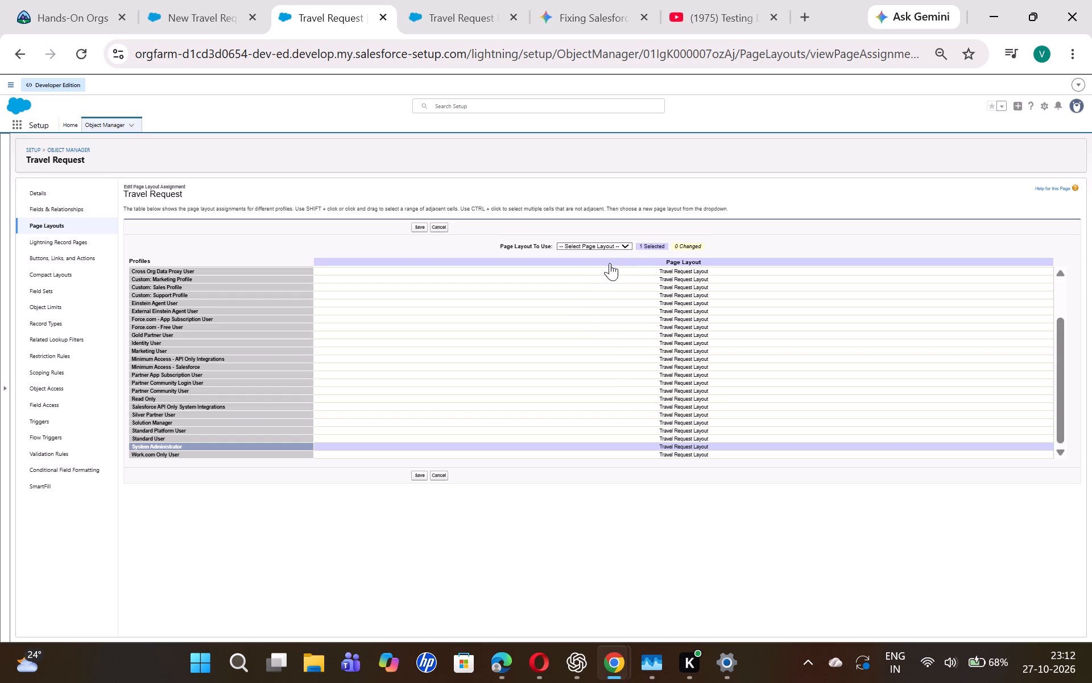
click(622, 244)
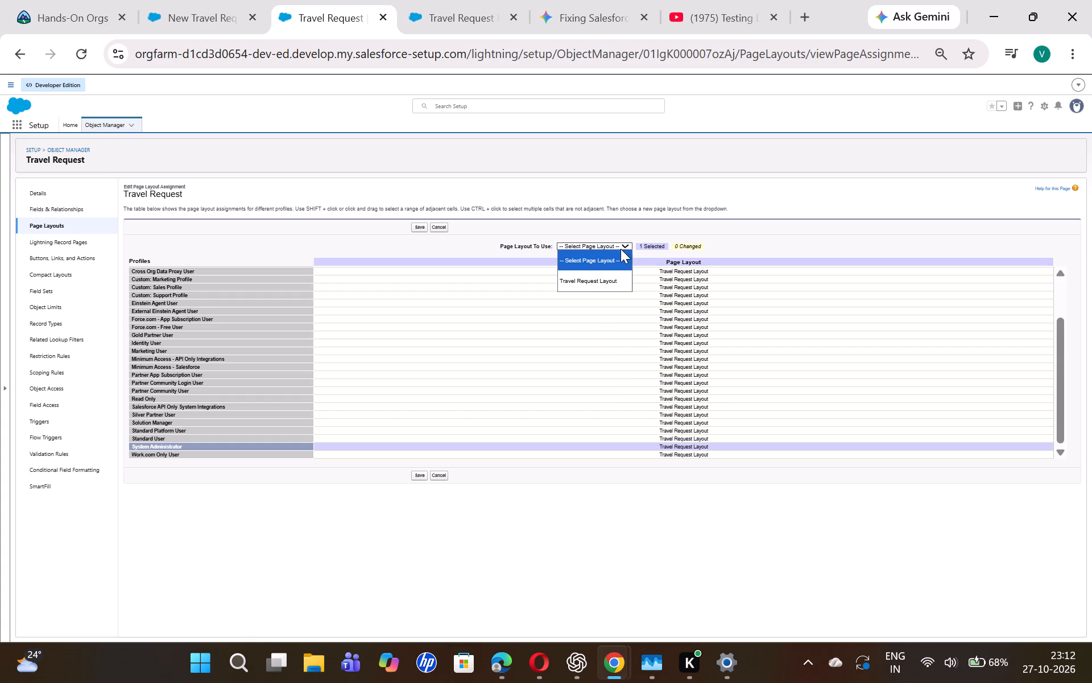
click(605, 278)
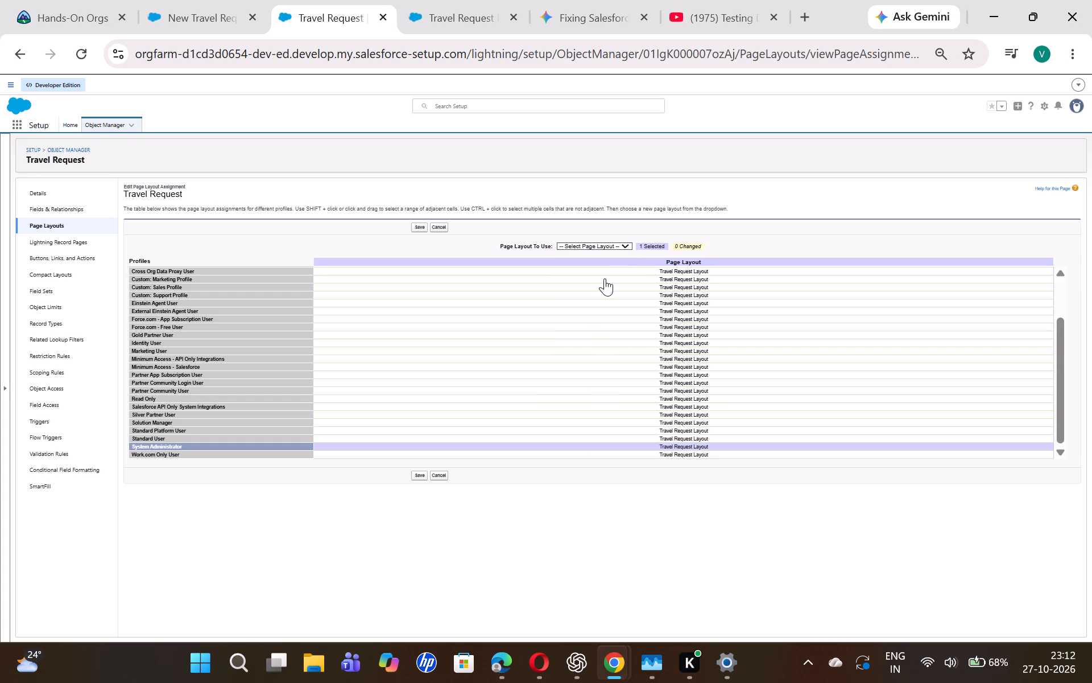
Assign the Travel Request Layout to the Standard User and Standard Platform User profiles and save the page layout assignments.
click(160, 435)
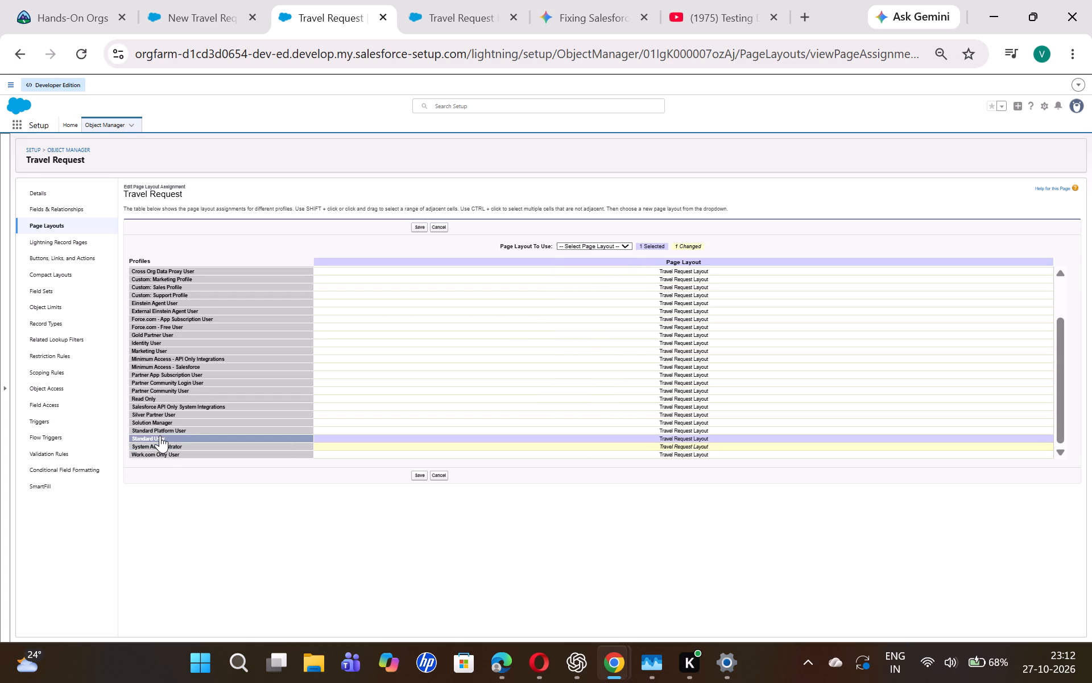
click(168, 426)
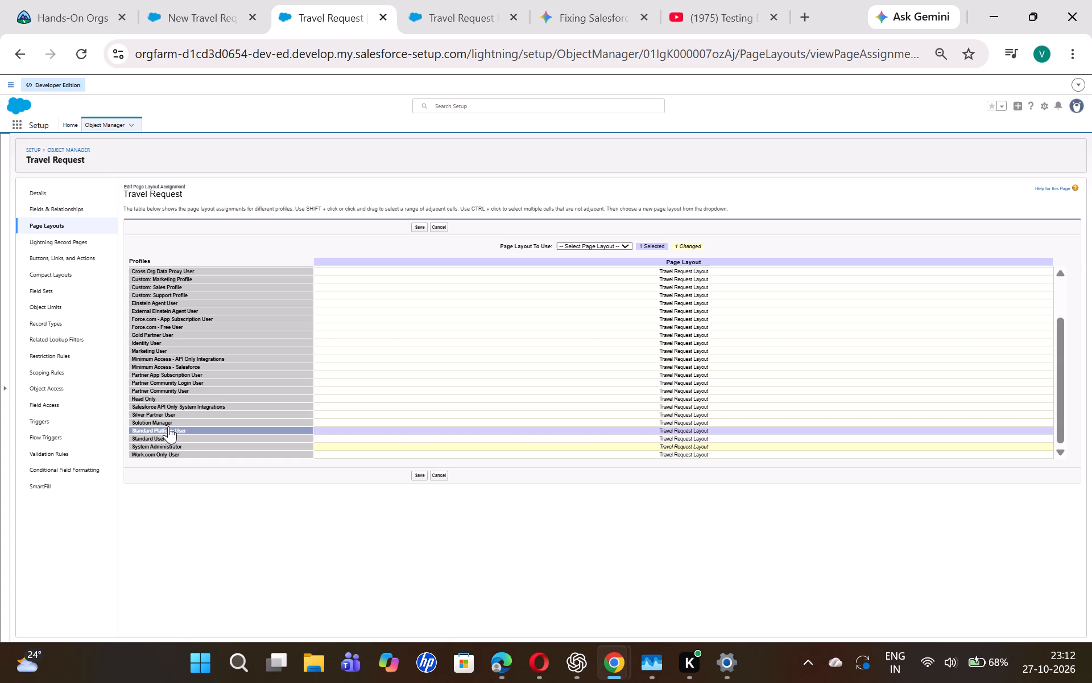
click(169, 437)
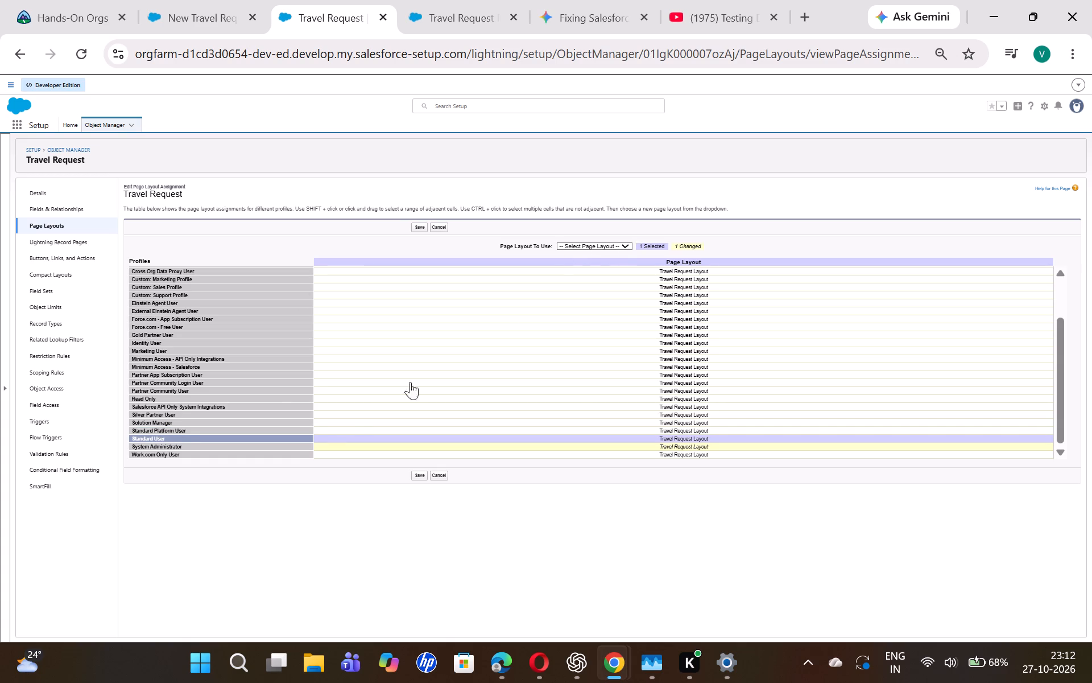
click(605, 241)
click(603, 244)
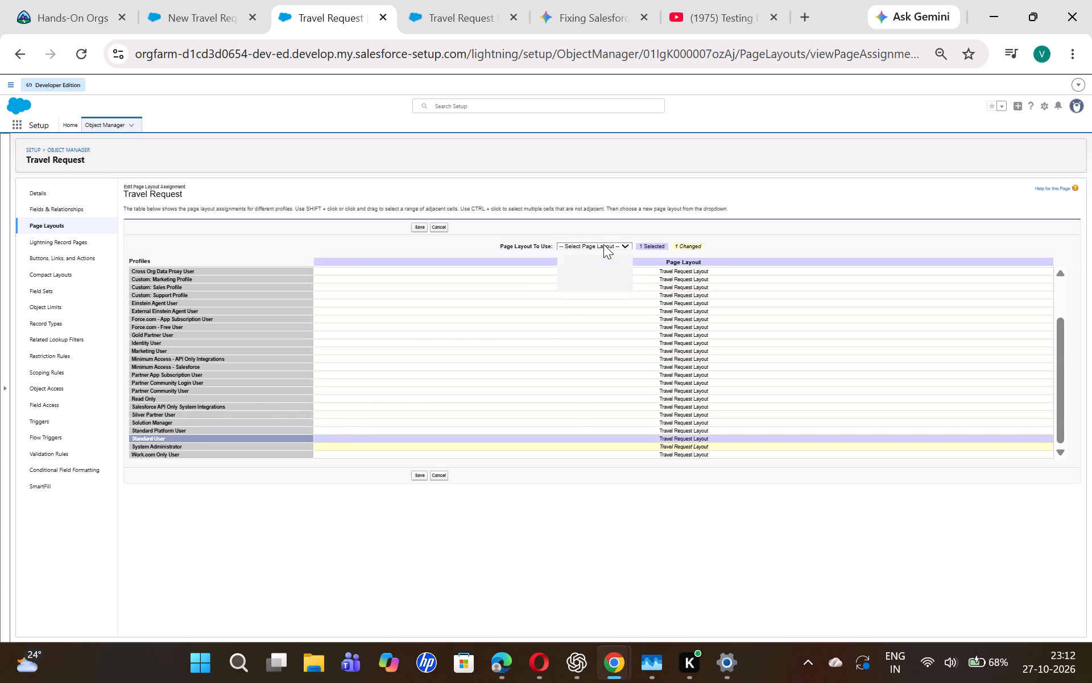
click(593, 278)
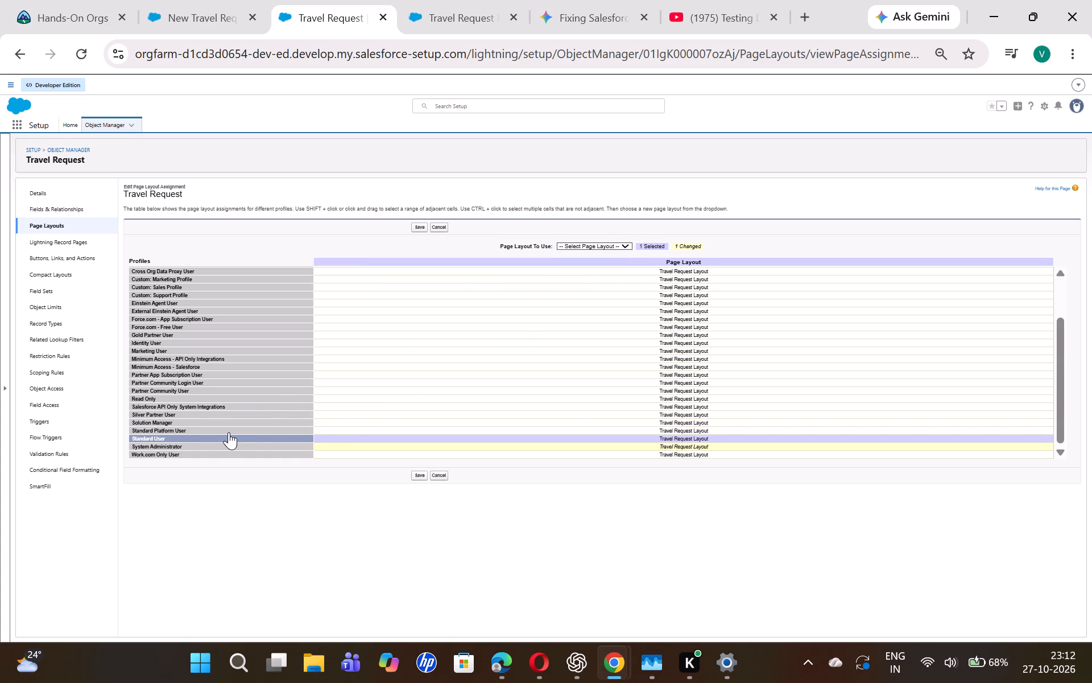
click(225, 429)
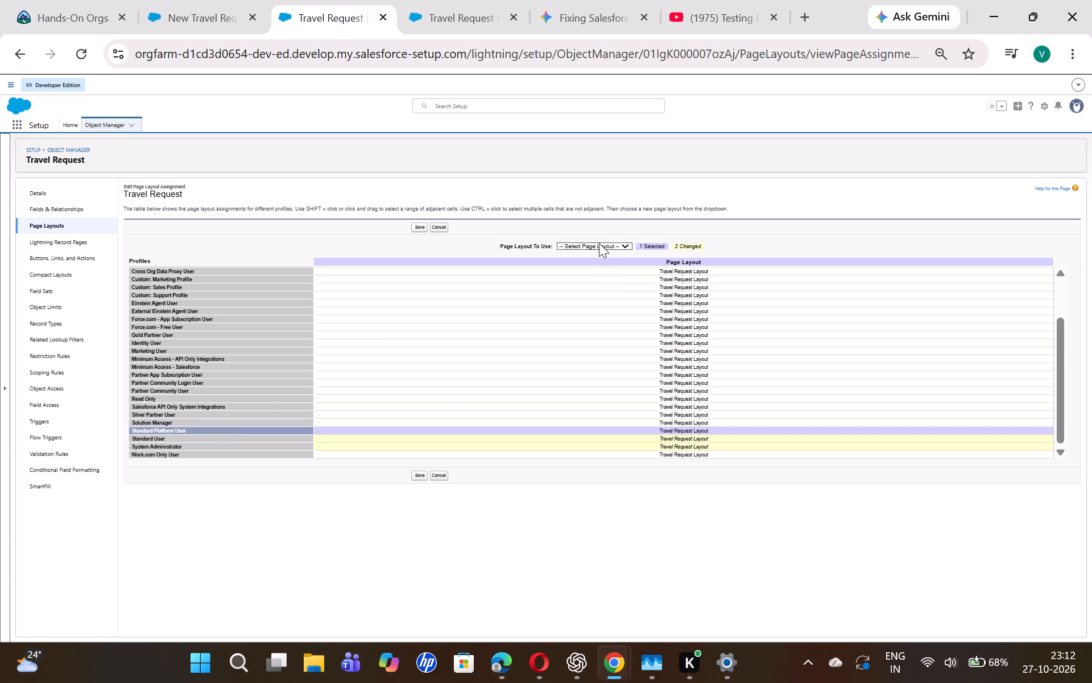
click(590, 246)
click(584, 281)
click(446, 446)
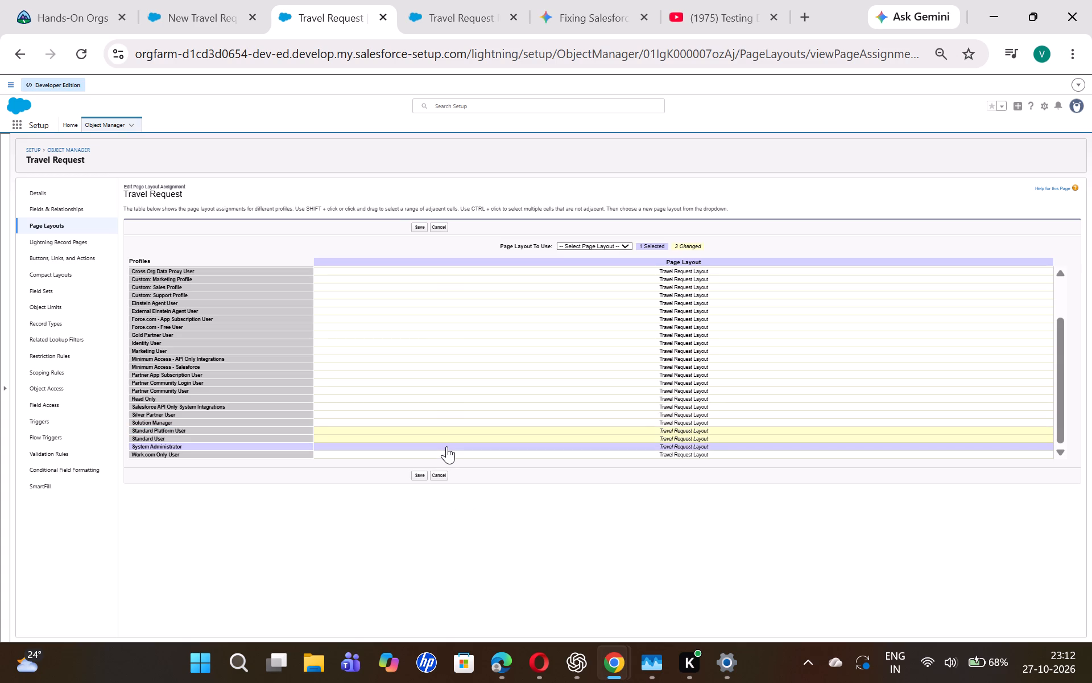
click(464, 435)
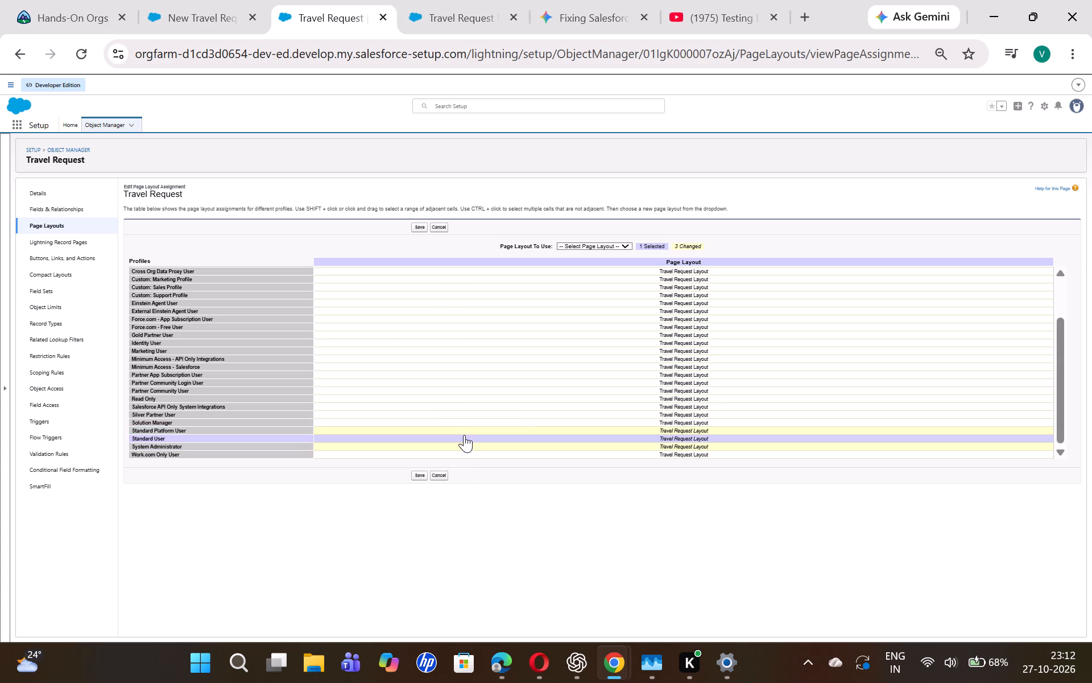
double_click(422, 471)
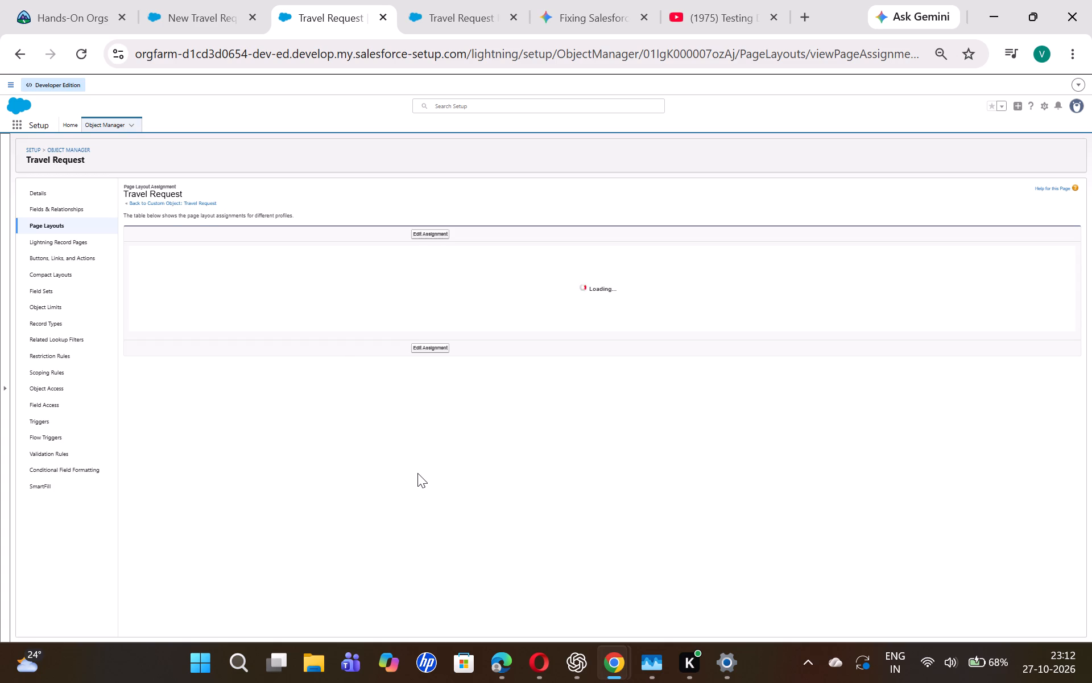
key(ctrl+equal)
key(ctrl+minus)
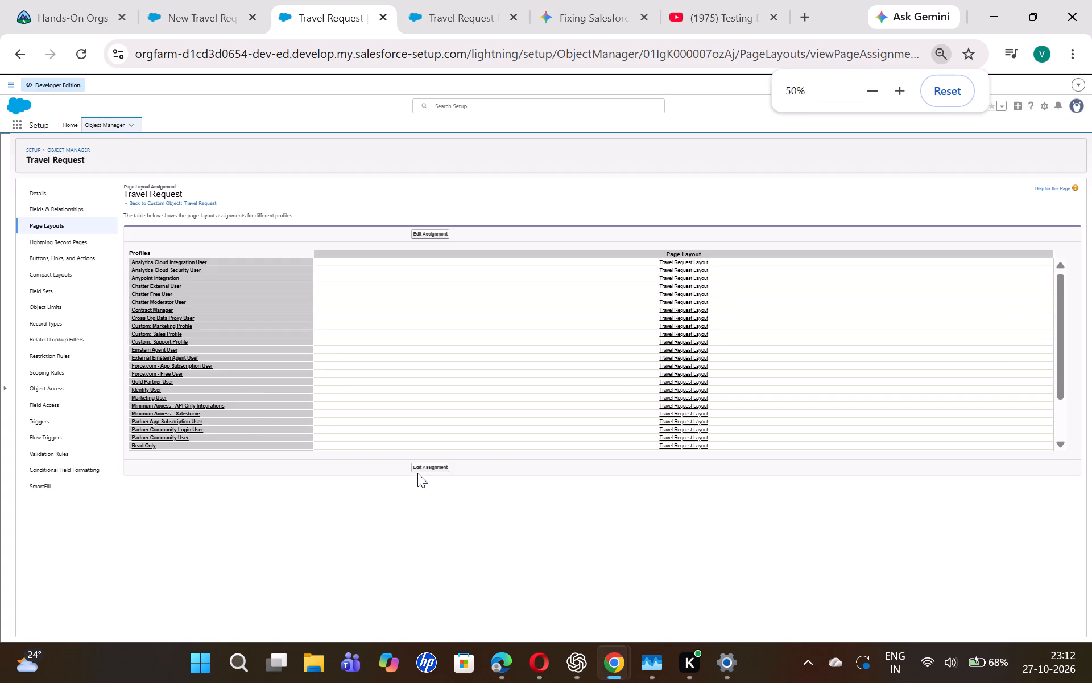
scroll(435, 397, down, 5)
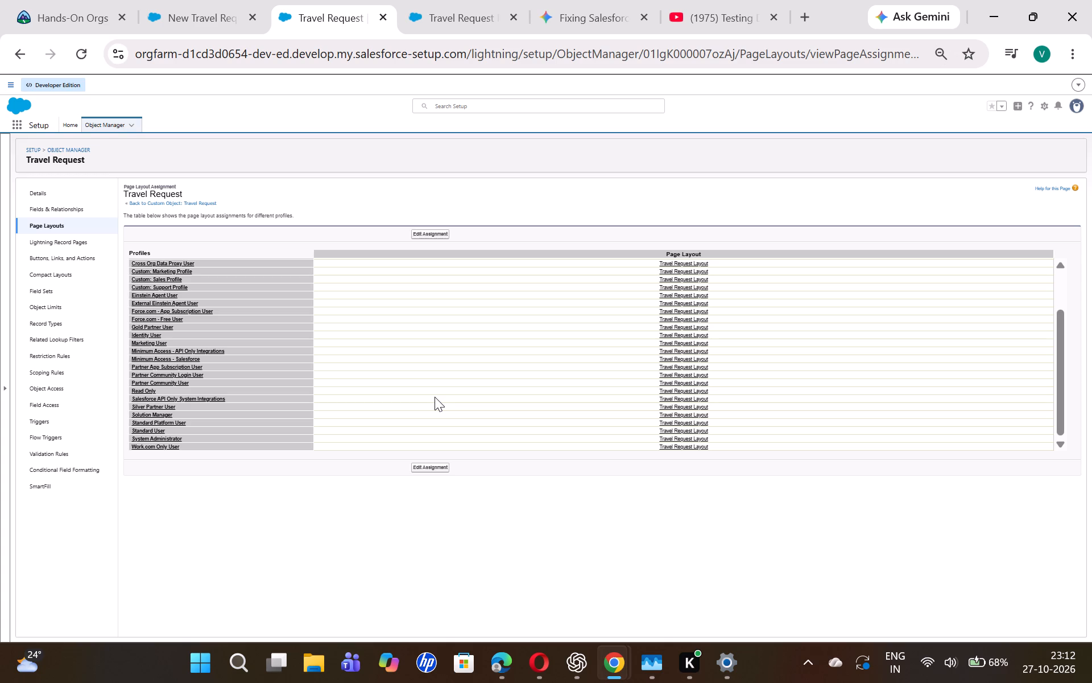
scroll(435, 397, up, 3)
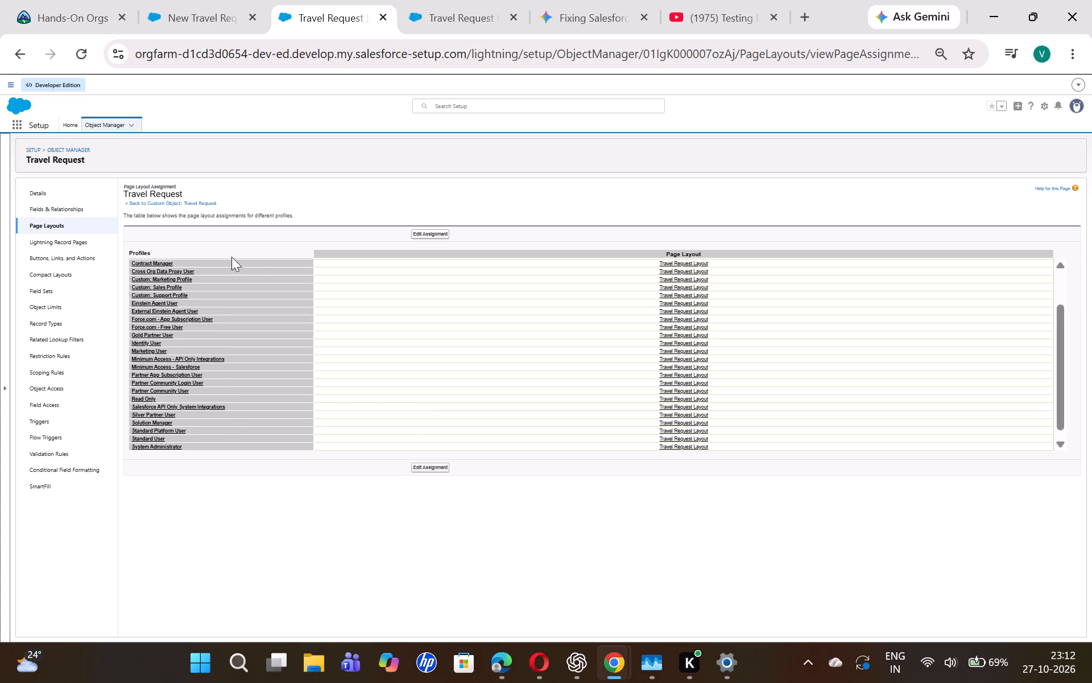
click(65, 228)
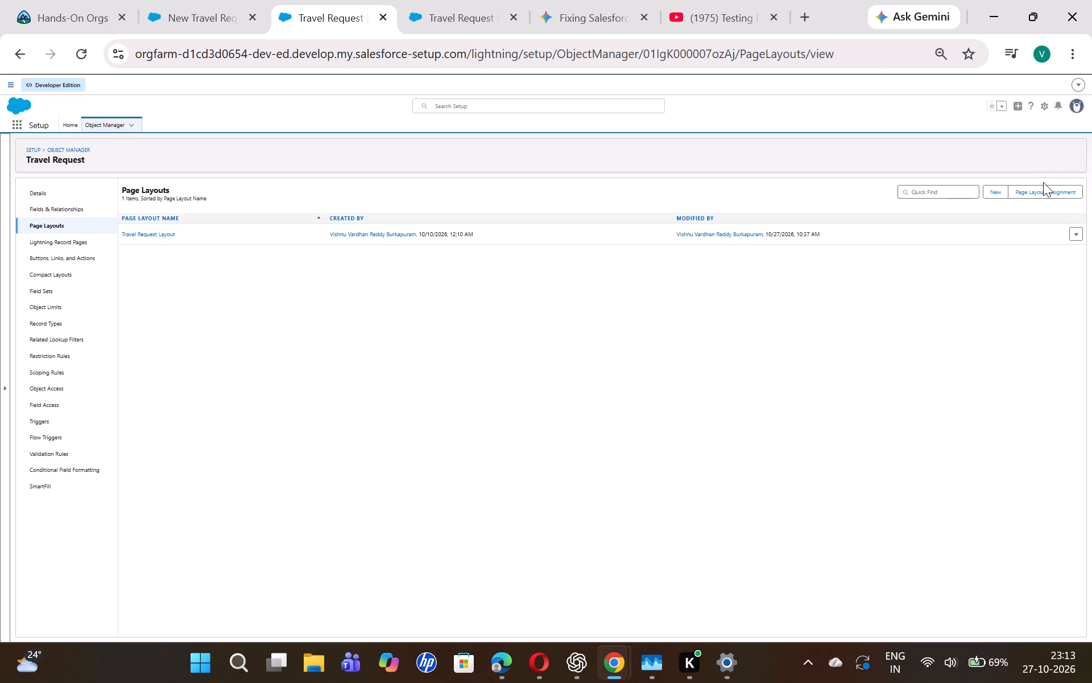
click(1033, 195)
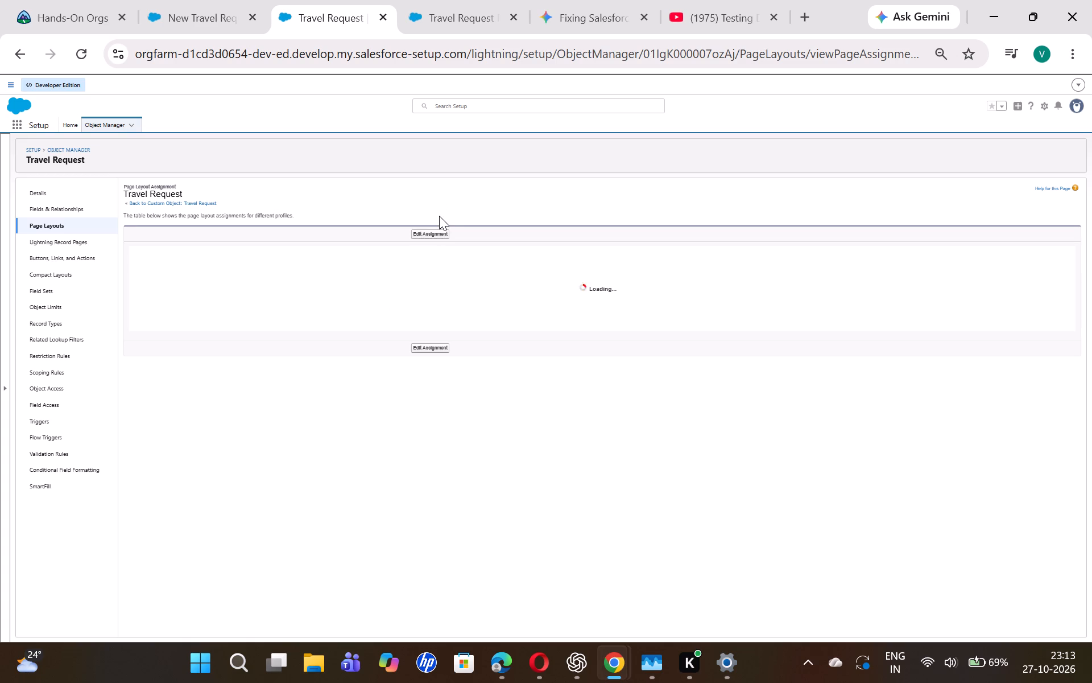
key(ctrl+equal)
key(ctrl+equal)
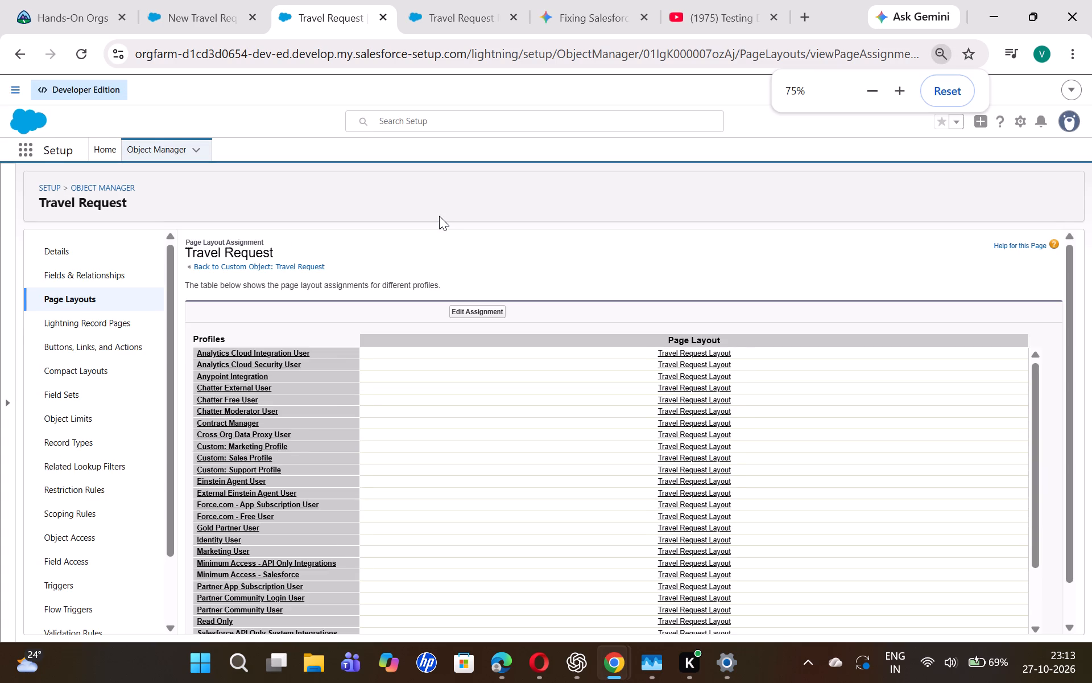
key(ctrl+minus)
click(475, 285)
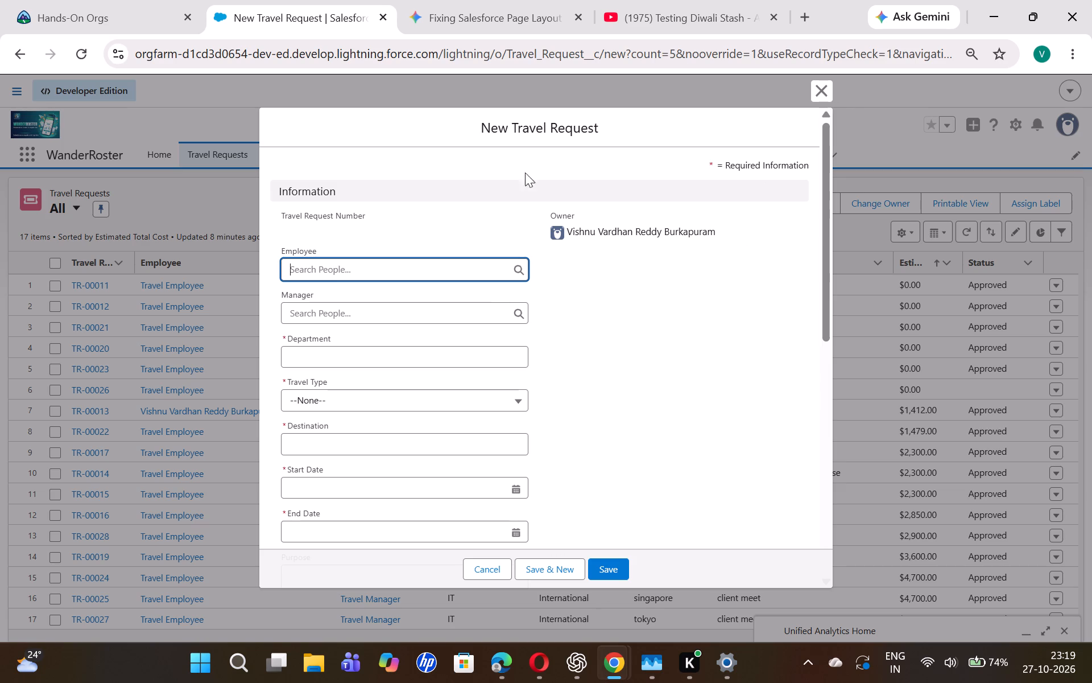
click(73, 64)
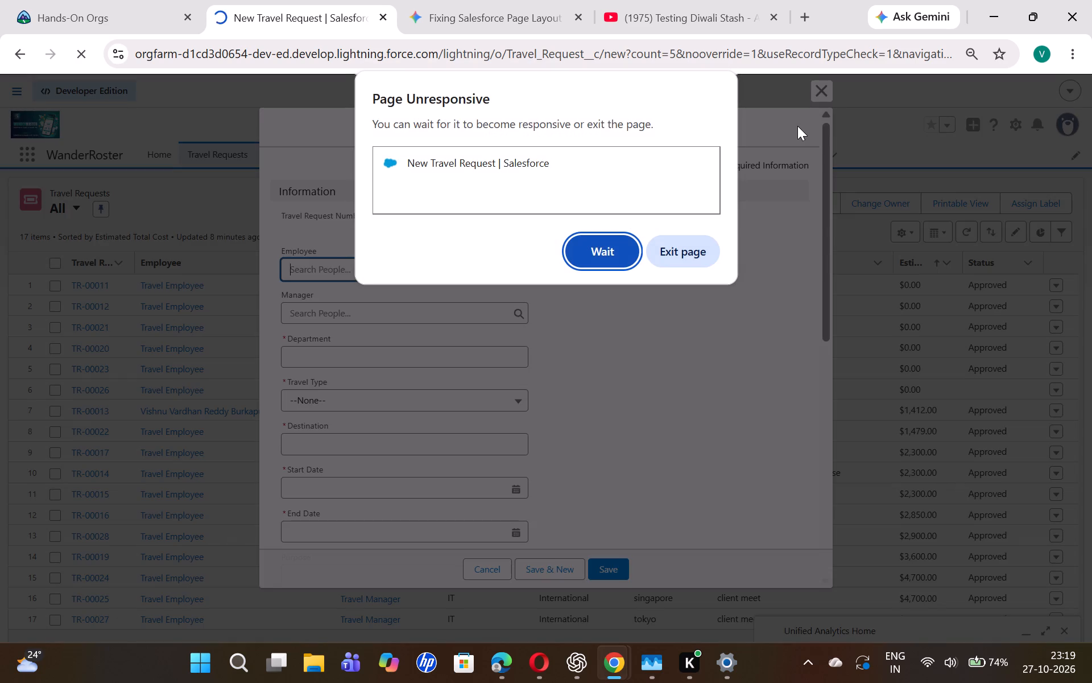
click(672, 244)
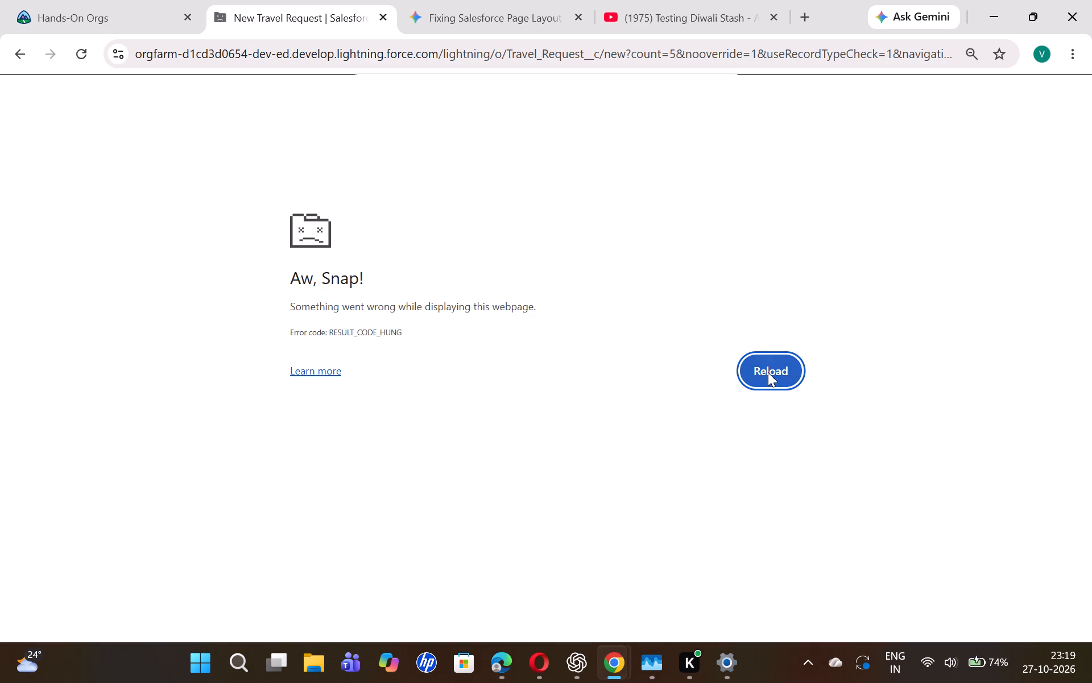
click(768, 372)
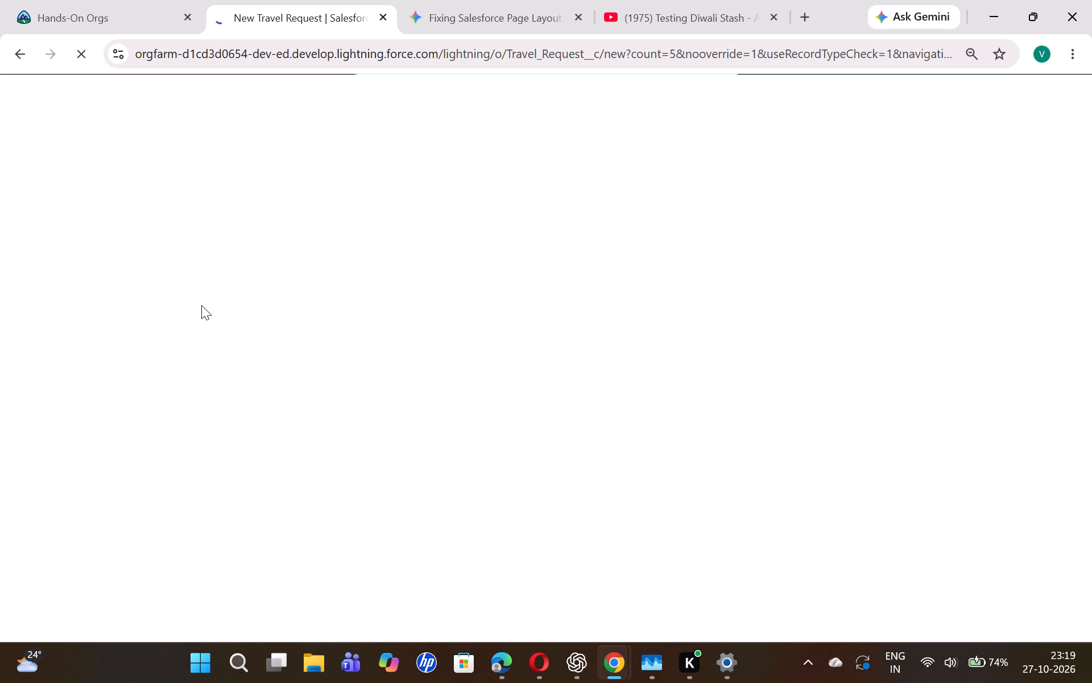
Launch the Developer Edition org from Hands-On Orgs, close the old New Travel Request tab, and try to open Travel Requests.
click(166, 0)
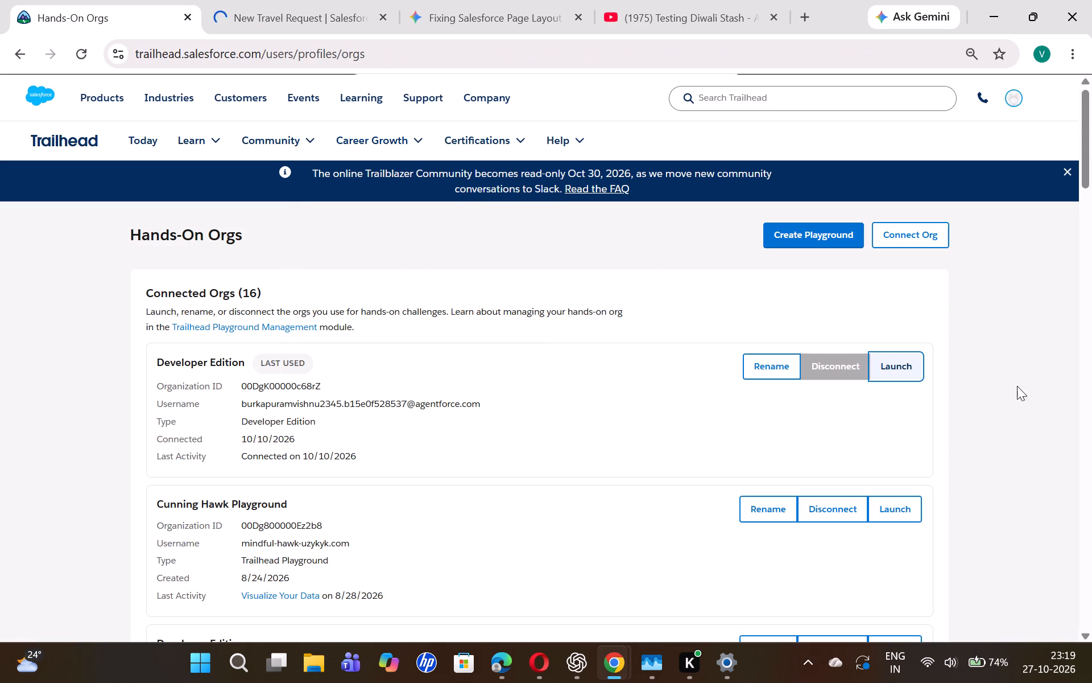
click(895, 364)
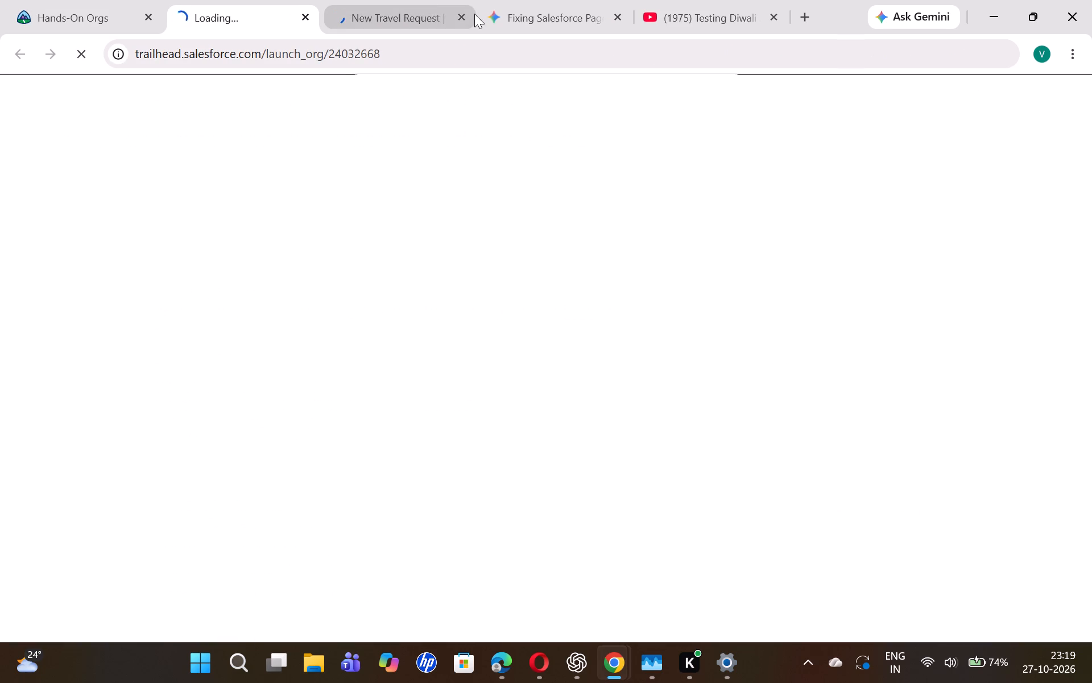
click(462, 14)
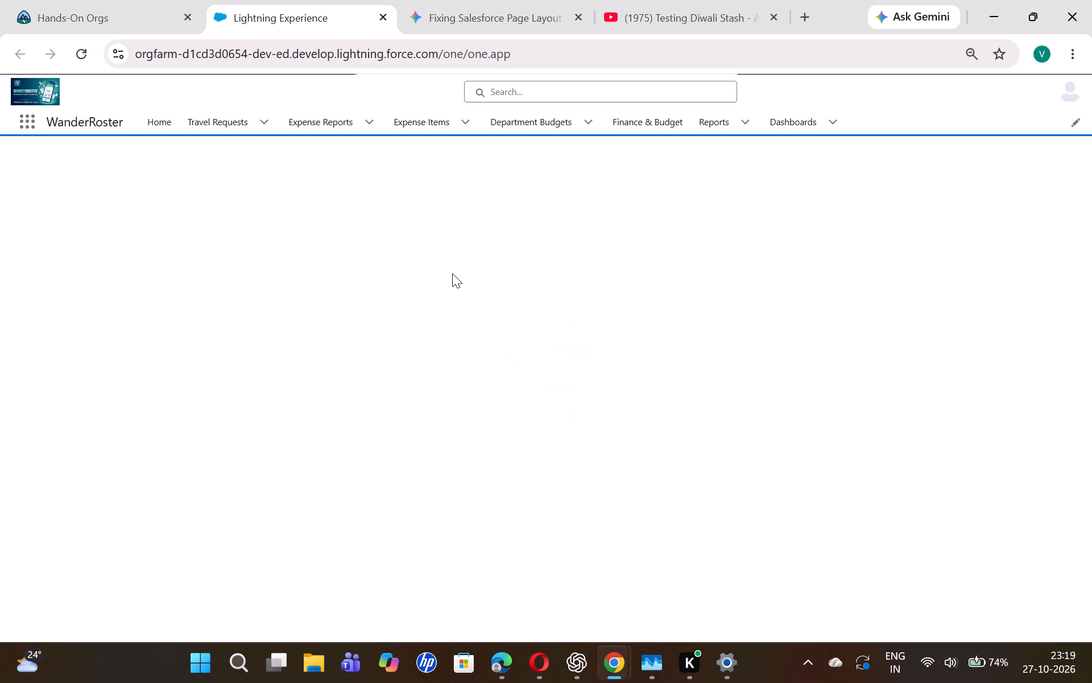
click(219, 110)
click(238, 113)
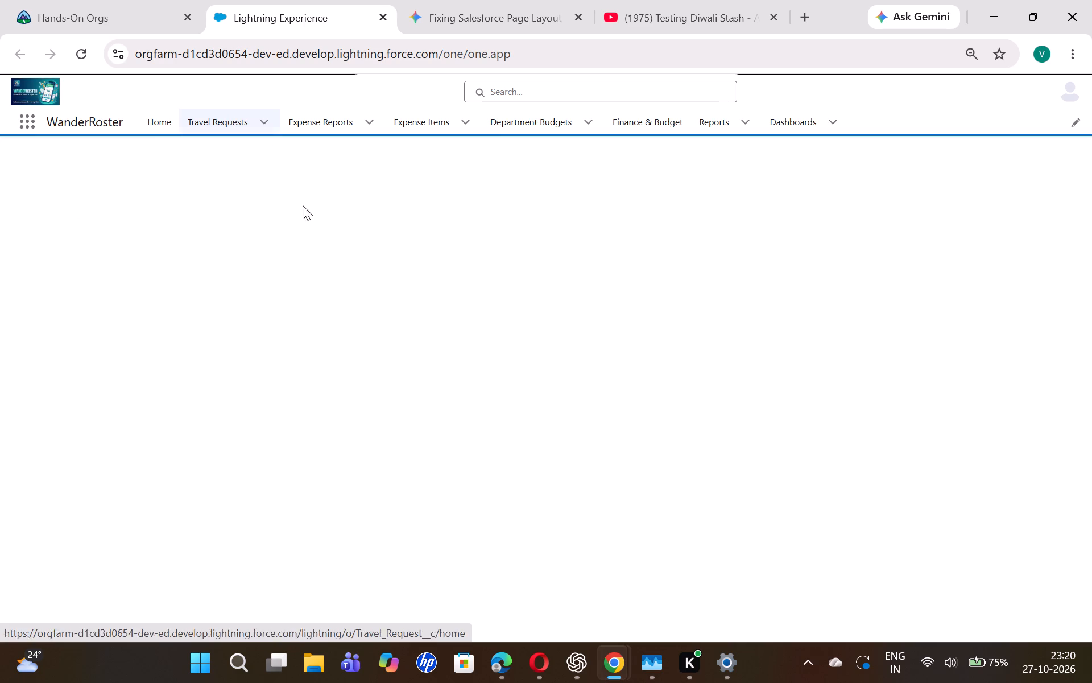
click(101, 0)
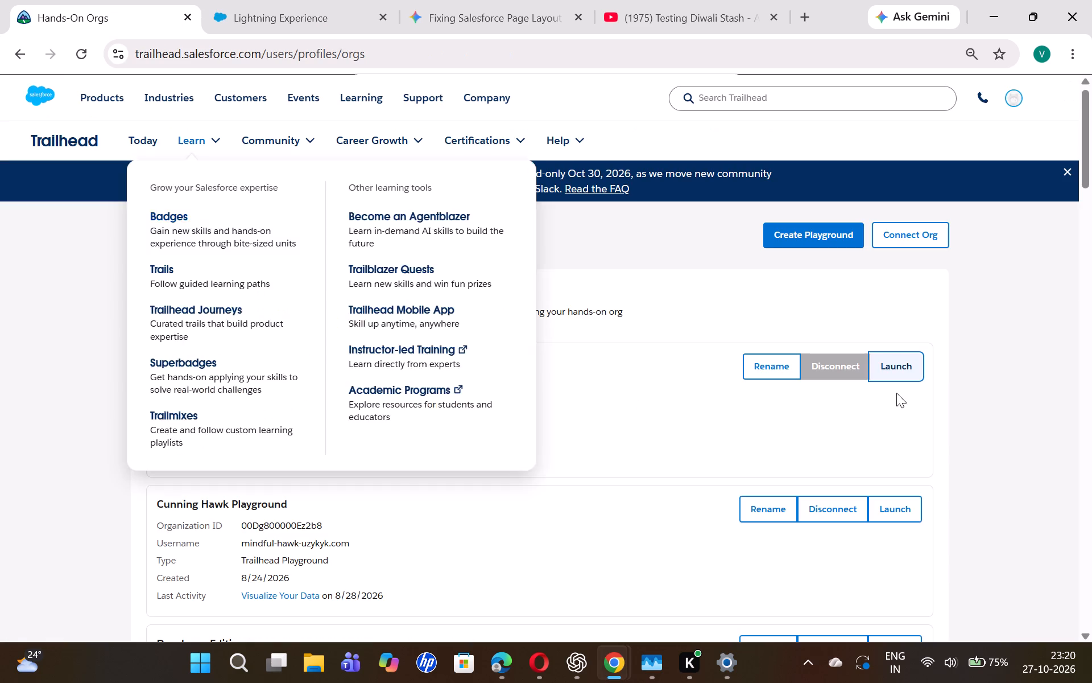
click(894, 365)
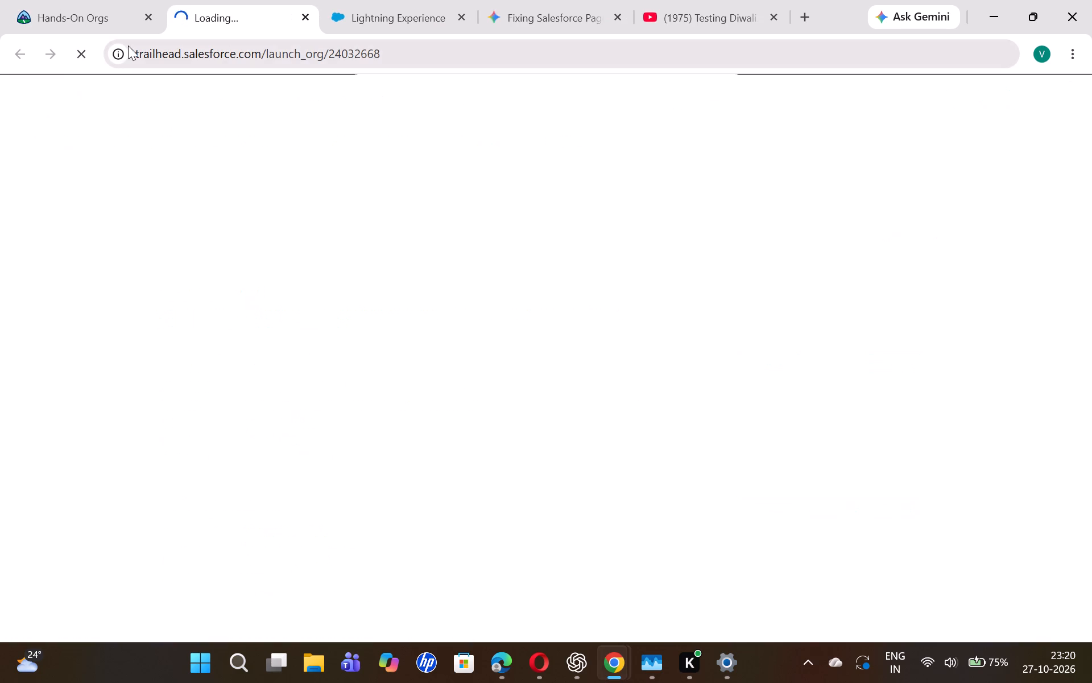
click(104, 24)
click(82, 52)
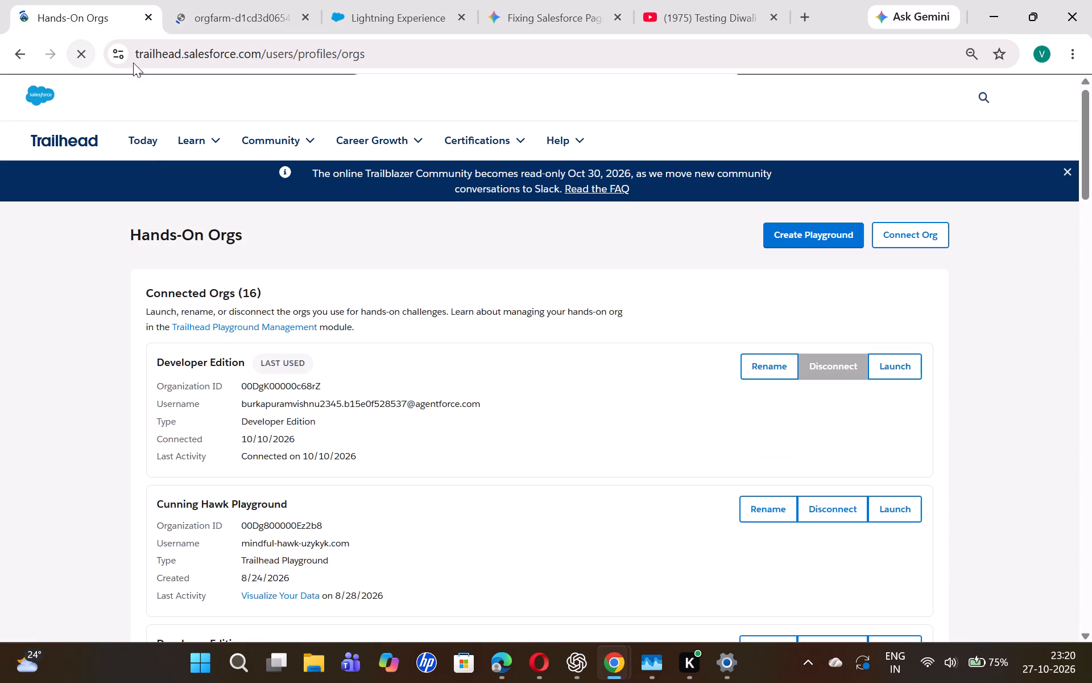
click(250, 15)
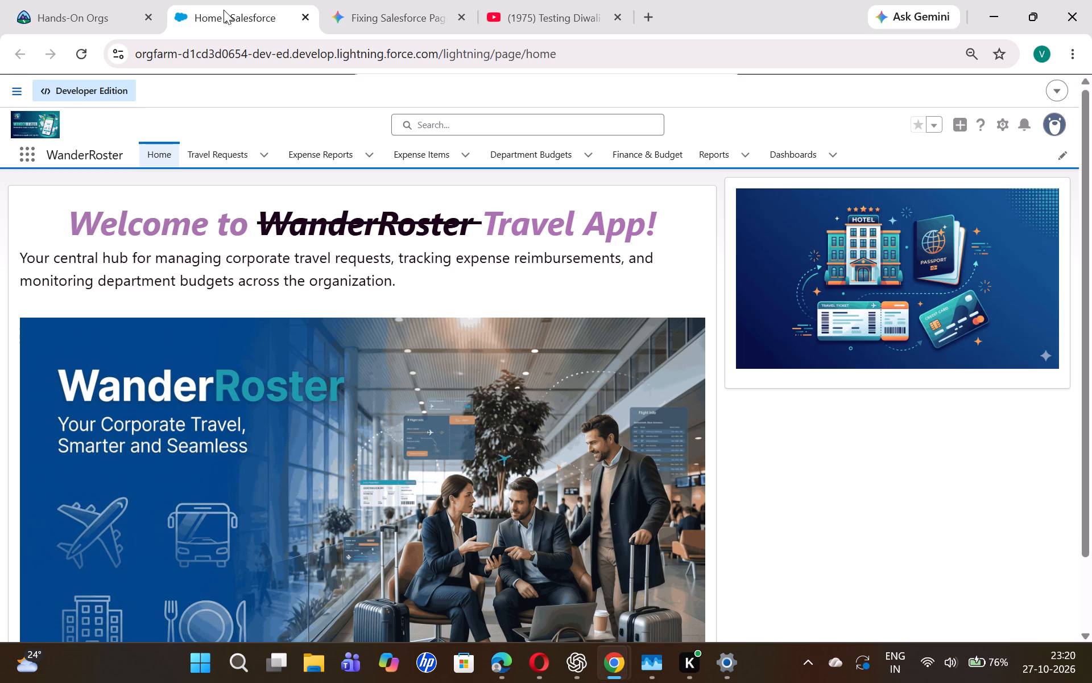
key(ctrl+equal)
key(ctrl+equal)
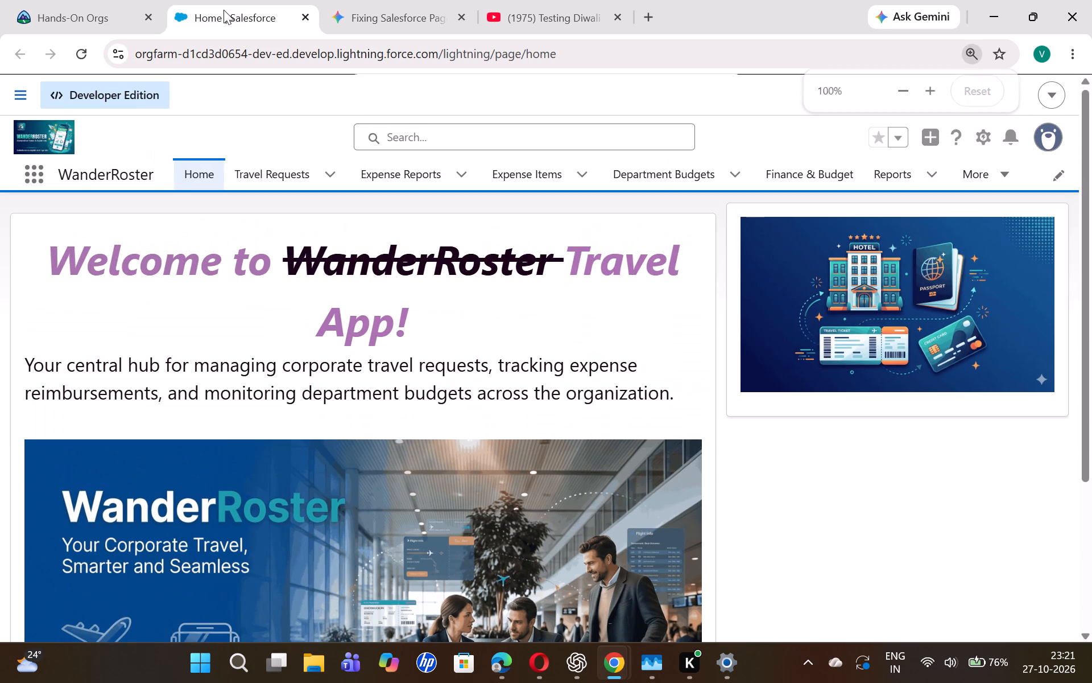
key(ctrl+minus)
scroll(678, 401, right, 1)
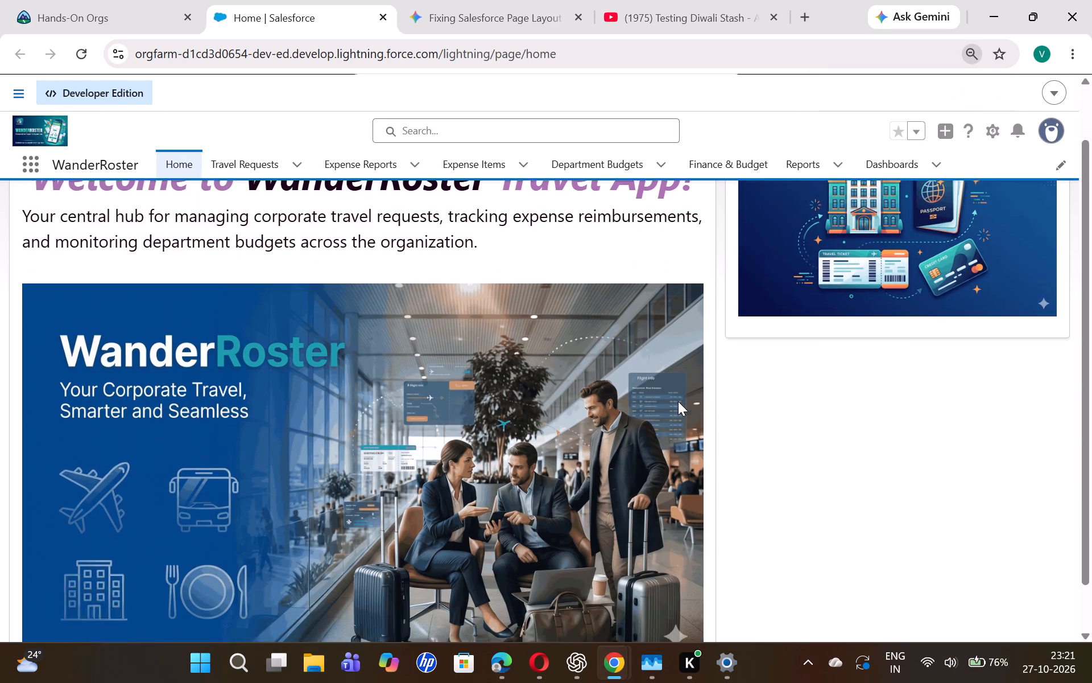
scroll(678, 401, right, 1)
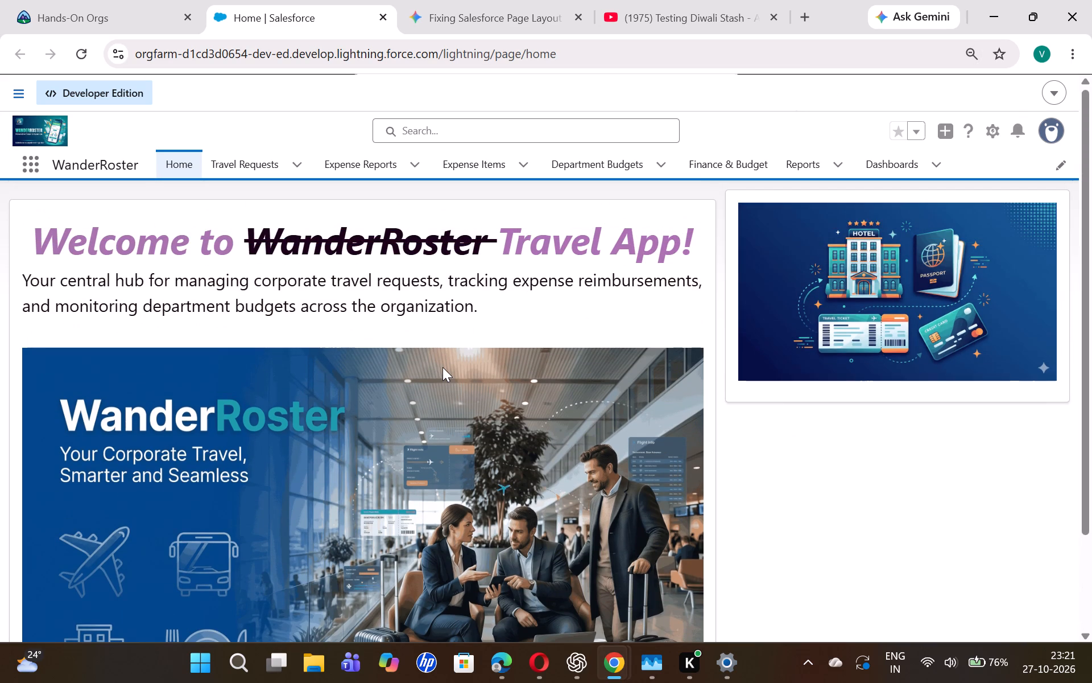
click(256, 172)
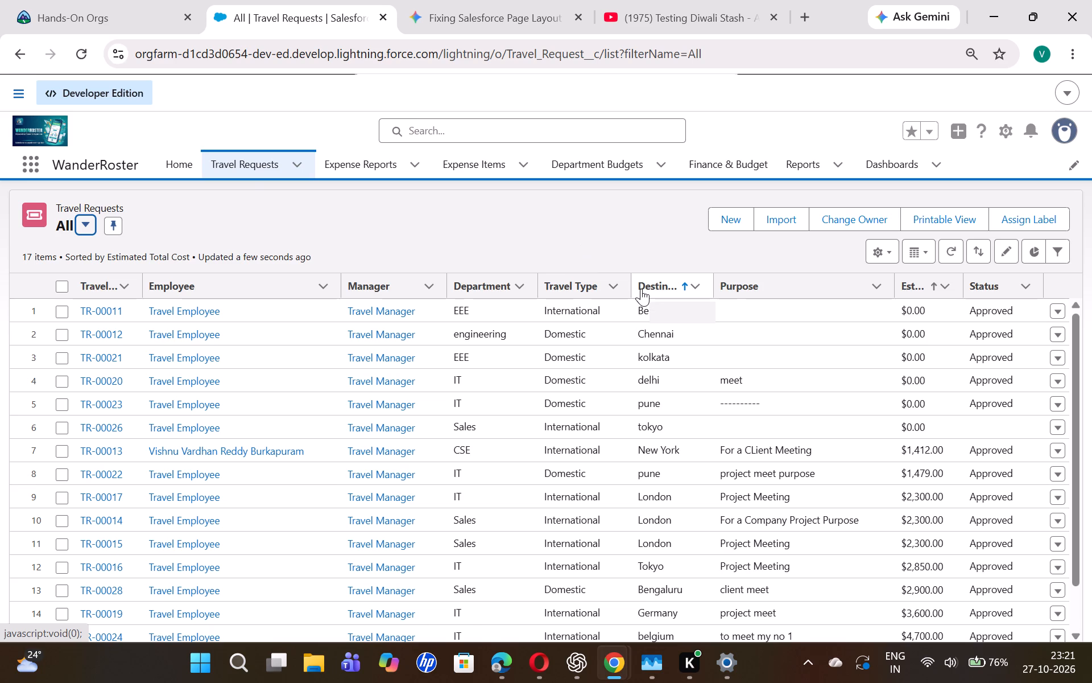
click(743, 209)
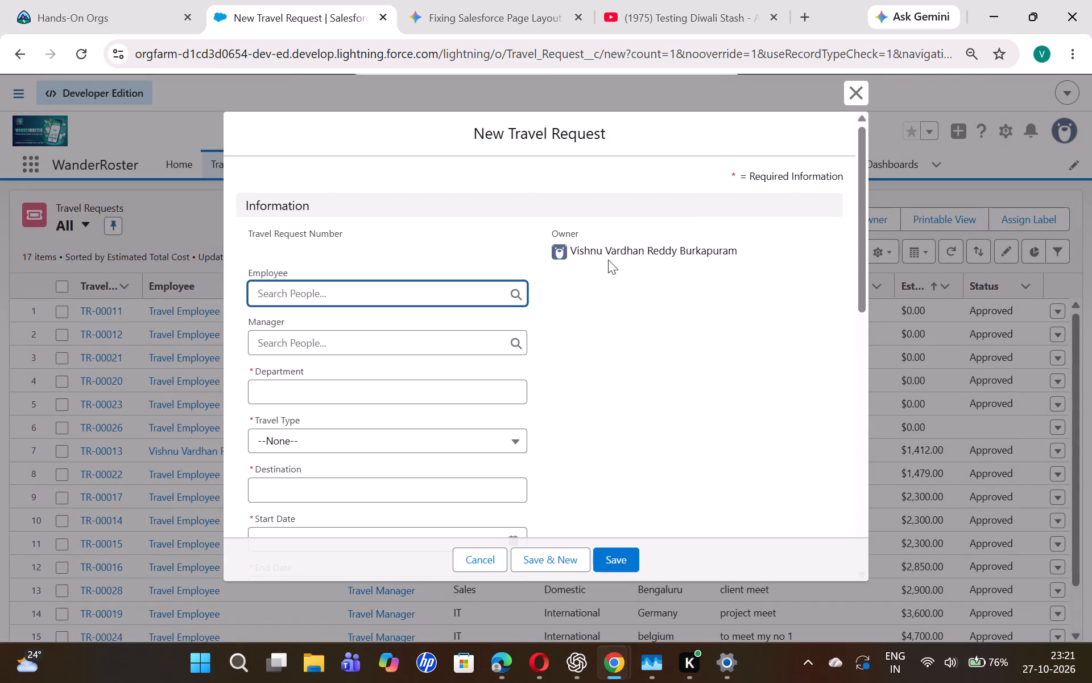
scroll(608, 260, down, 7)
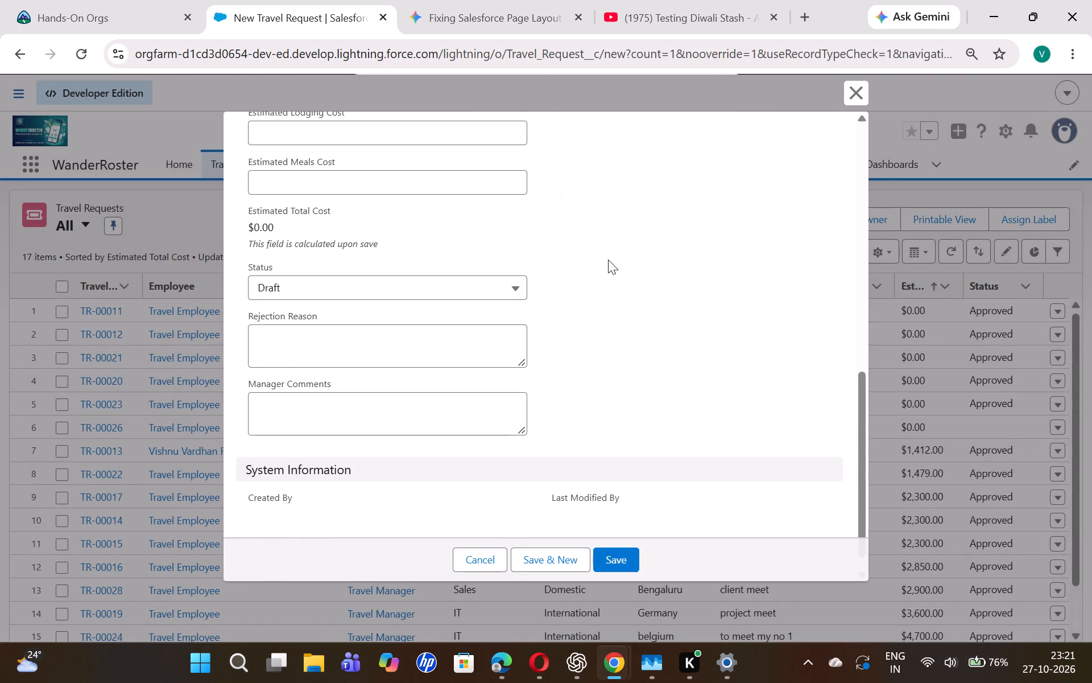
scroll(608, 260, down, 4)
click(864, 90)
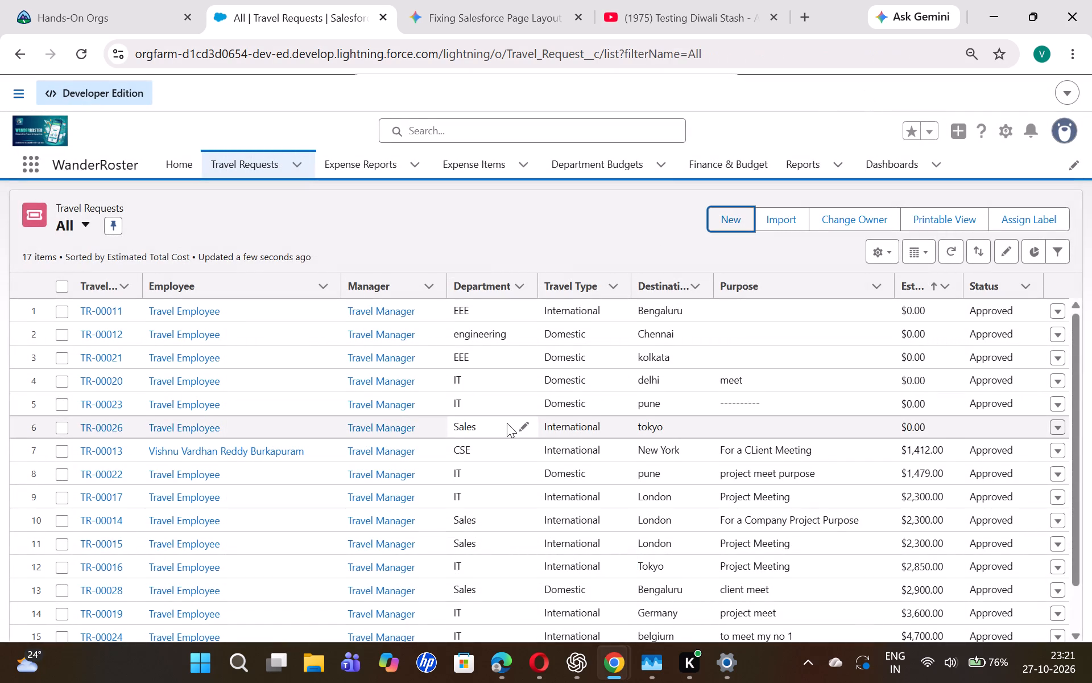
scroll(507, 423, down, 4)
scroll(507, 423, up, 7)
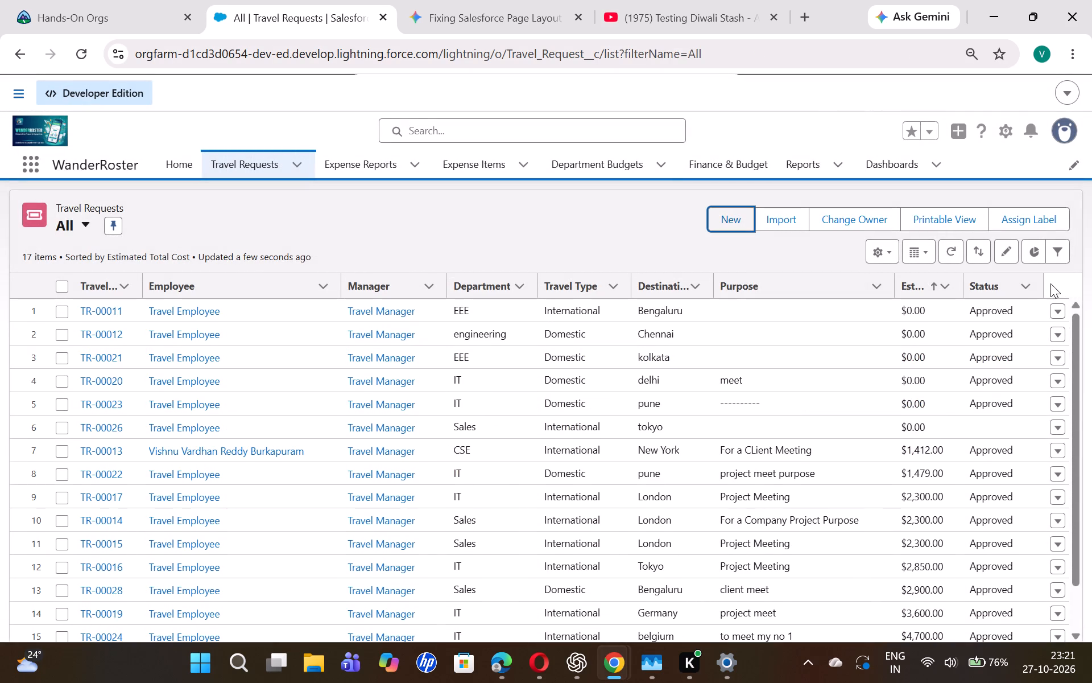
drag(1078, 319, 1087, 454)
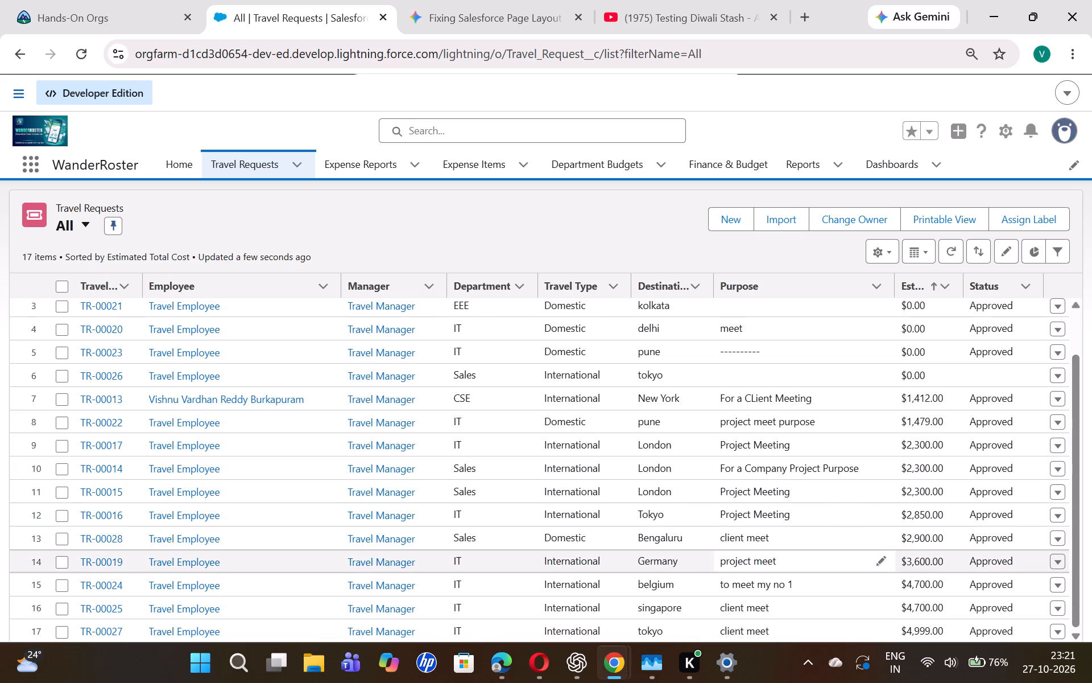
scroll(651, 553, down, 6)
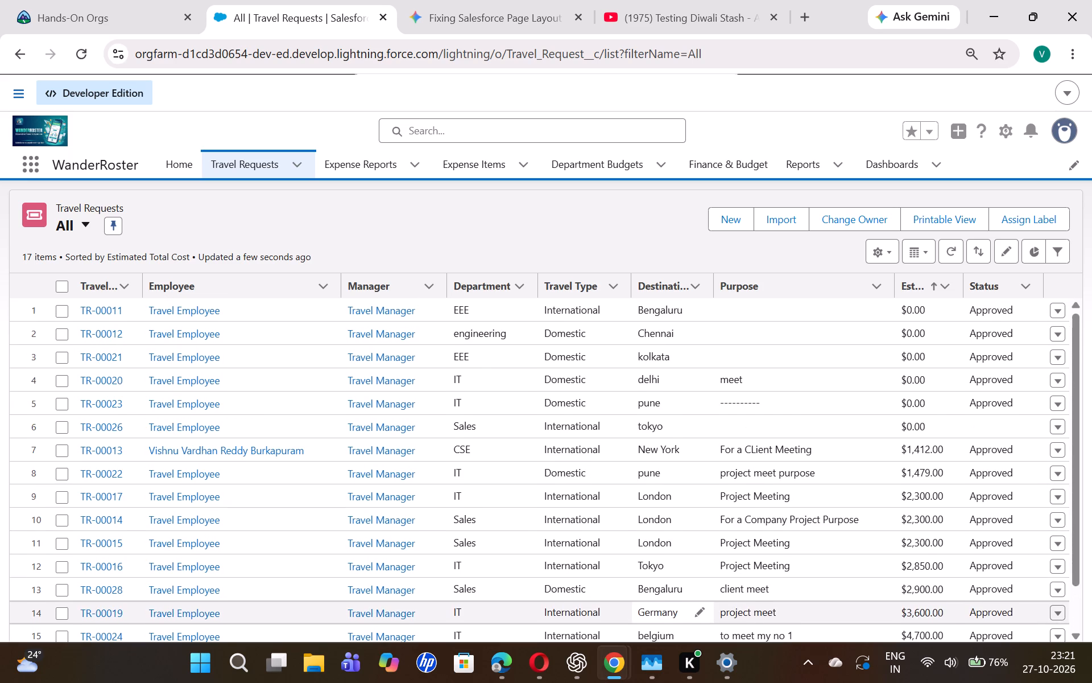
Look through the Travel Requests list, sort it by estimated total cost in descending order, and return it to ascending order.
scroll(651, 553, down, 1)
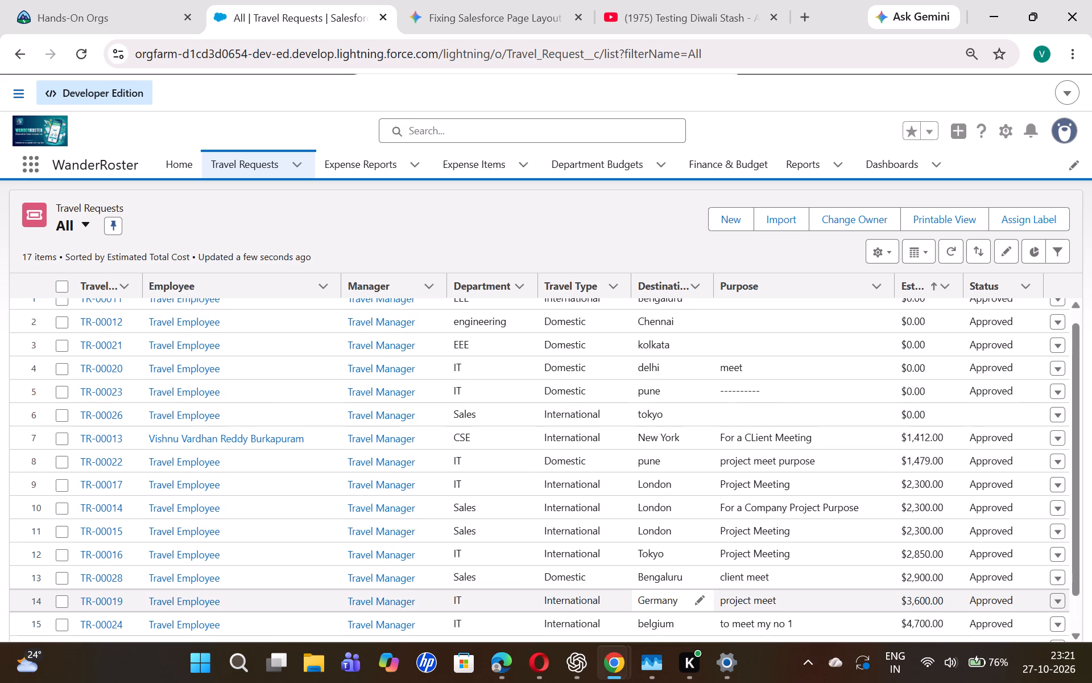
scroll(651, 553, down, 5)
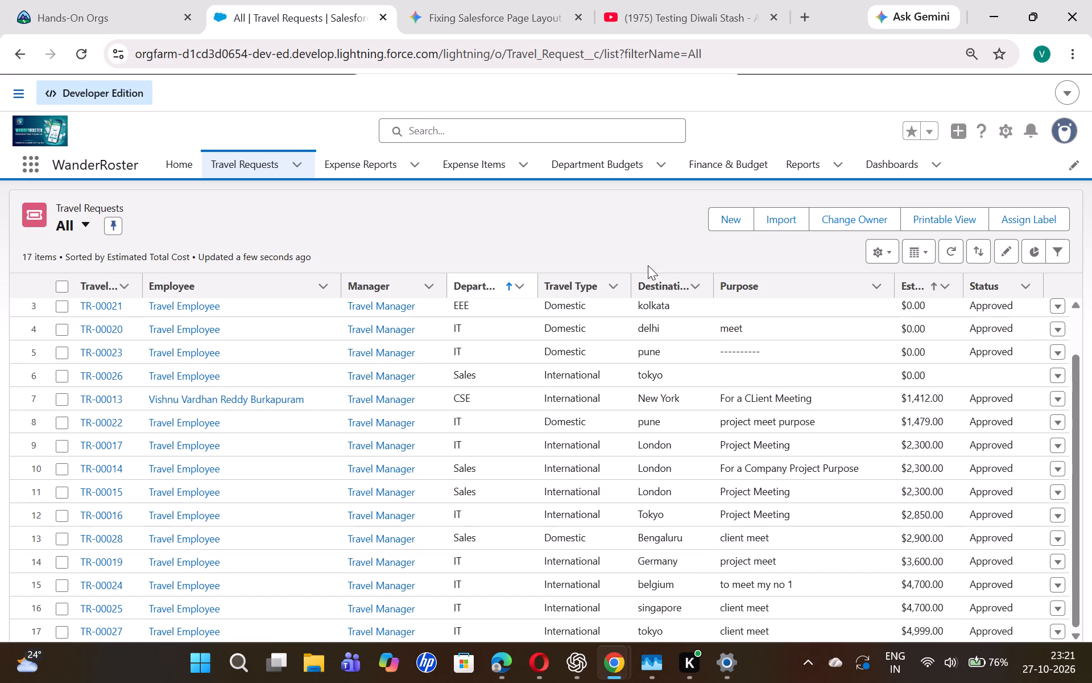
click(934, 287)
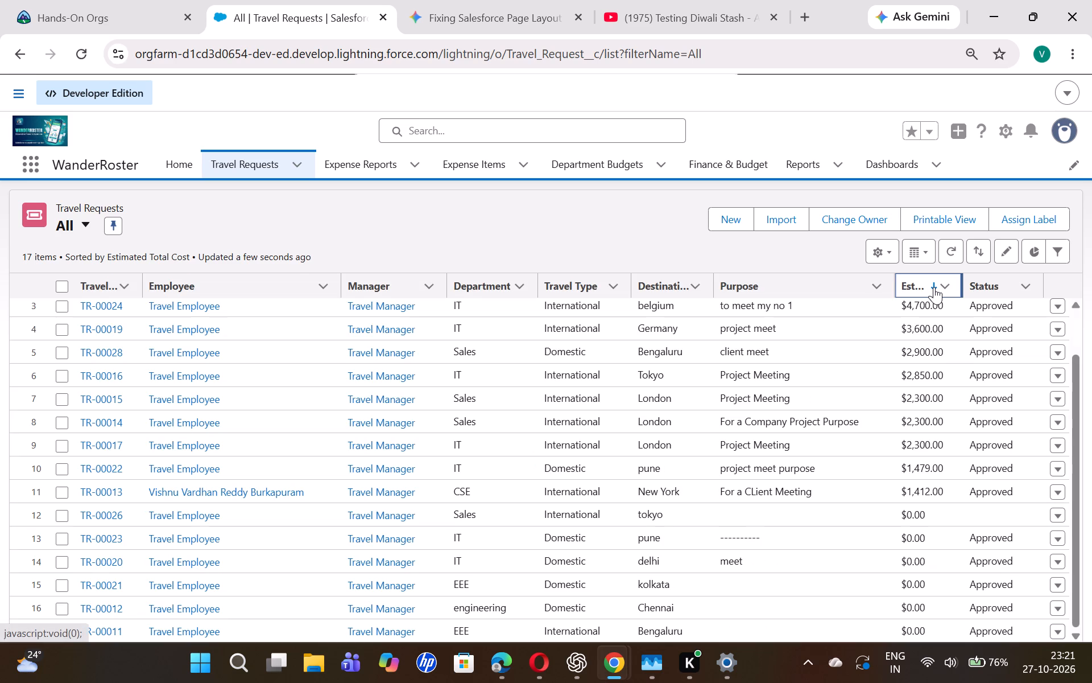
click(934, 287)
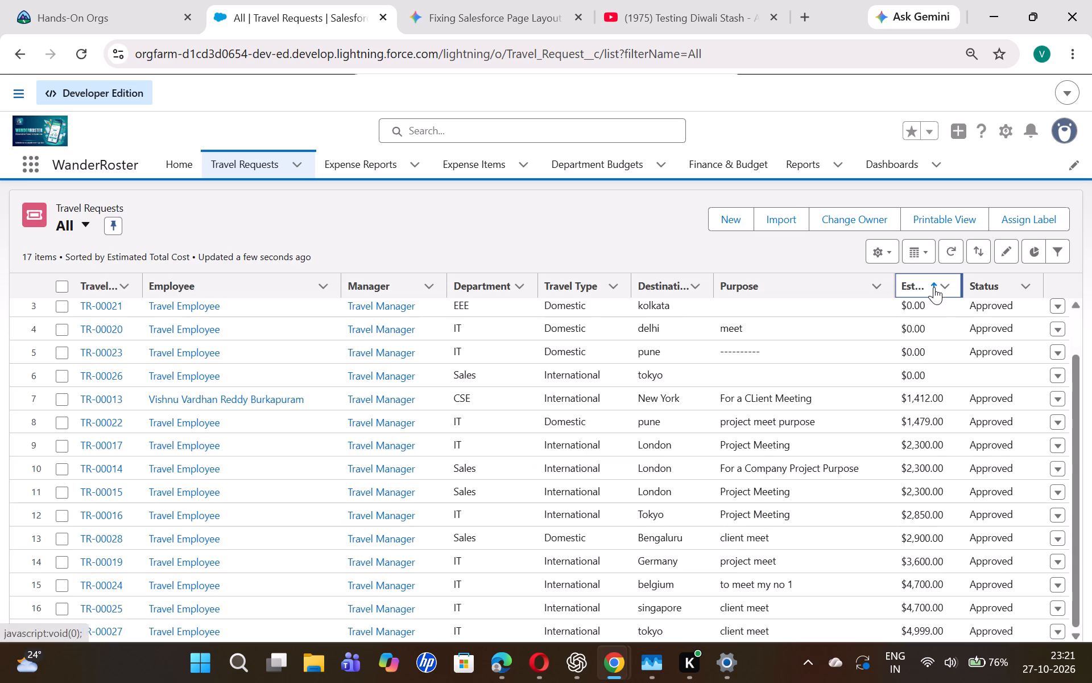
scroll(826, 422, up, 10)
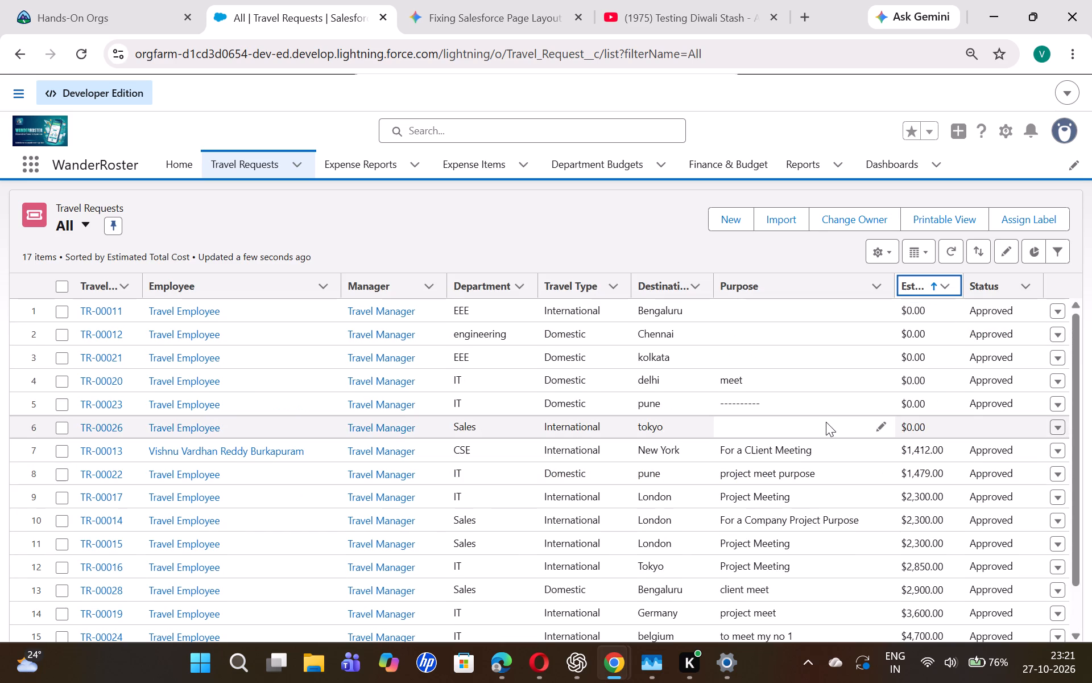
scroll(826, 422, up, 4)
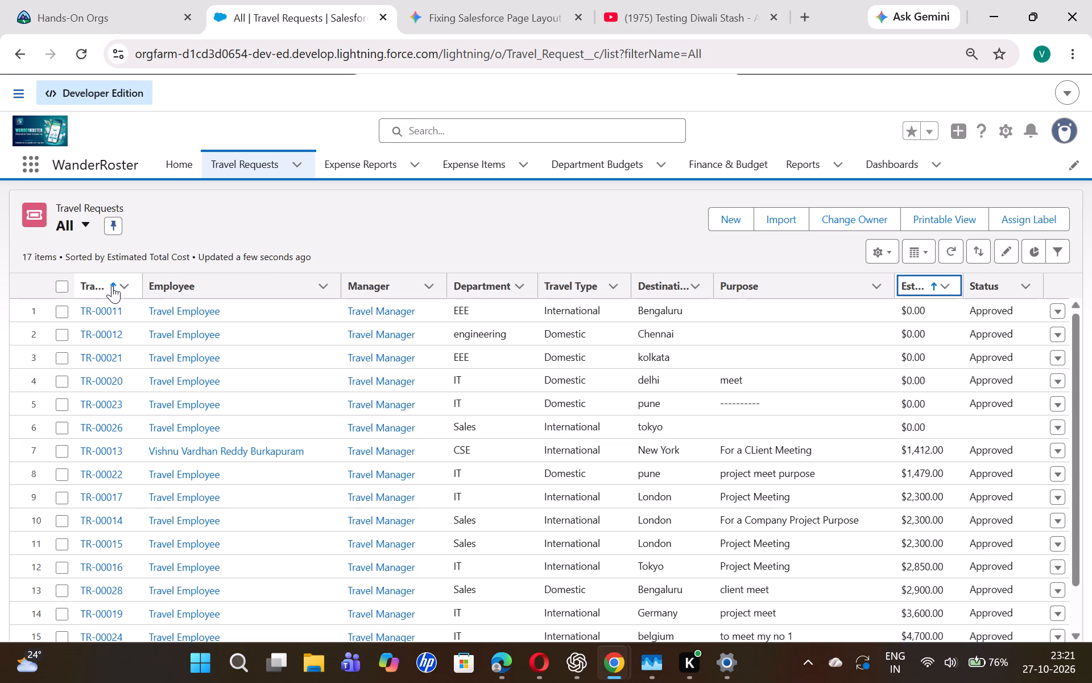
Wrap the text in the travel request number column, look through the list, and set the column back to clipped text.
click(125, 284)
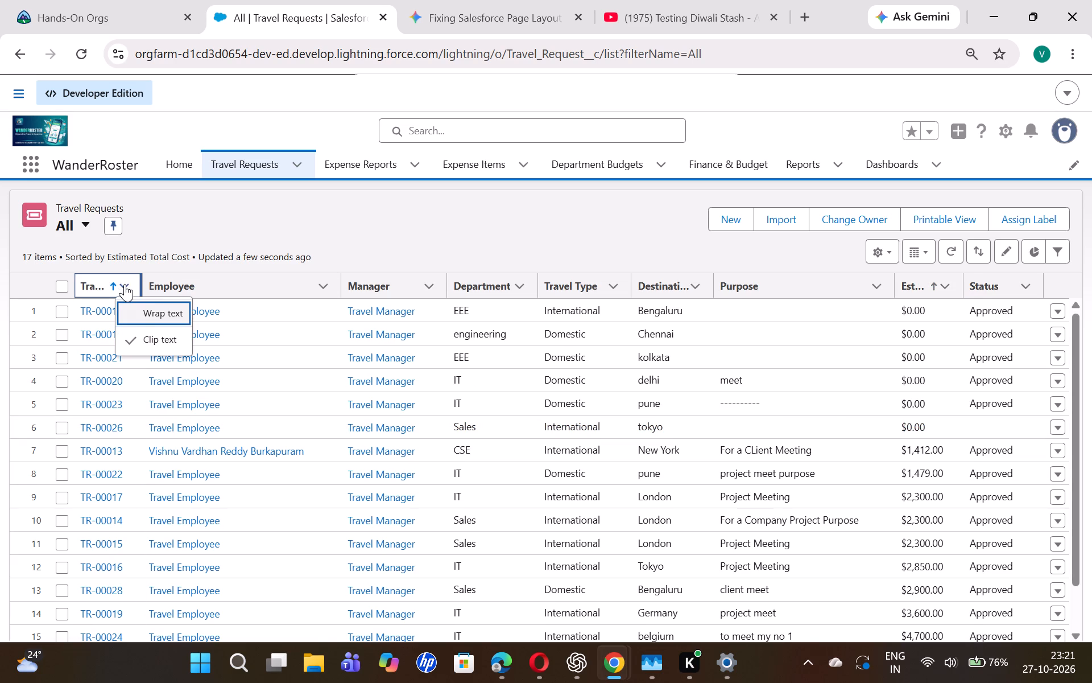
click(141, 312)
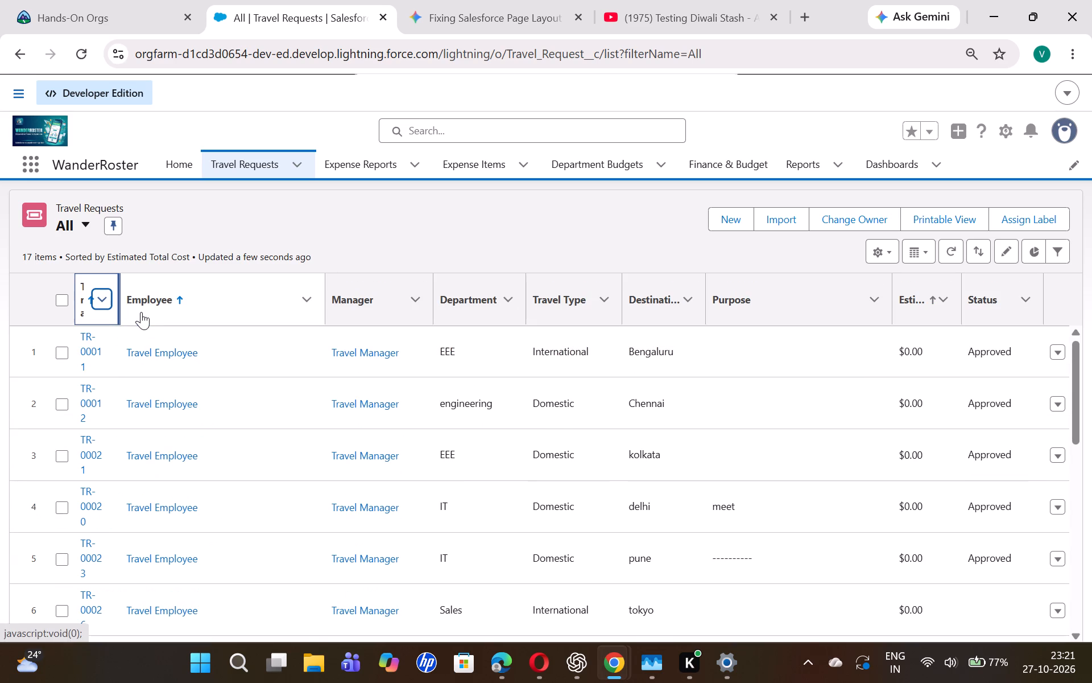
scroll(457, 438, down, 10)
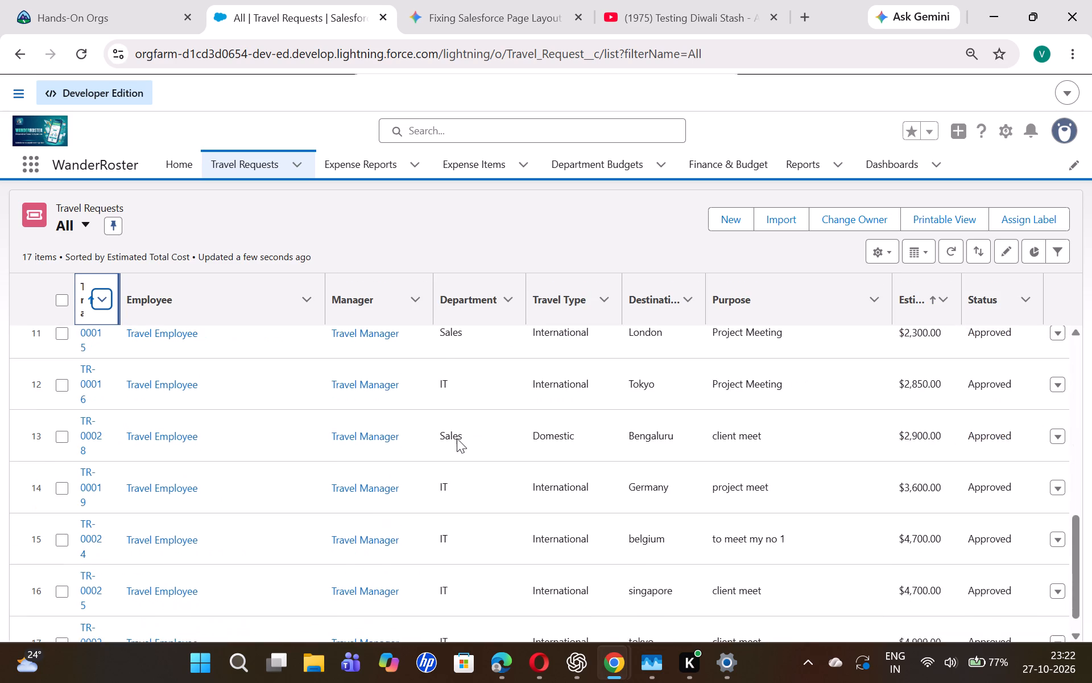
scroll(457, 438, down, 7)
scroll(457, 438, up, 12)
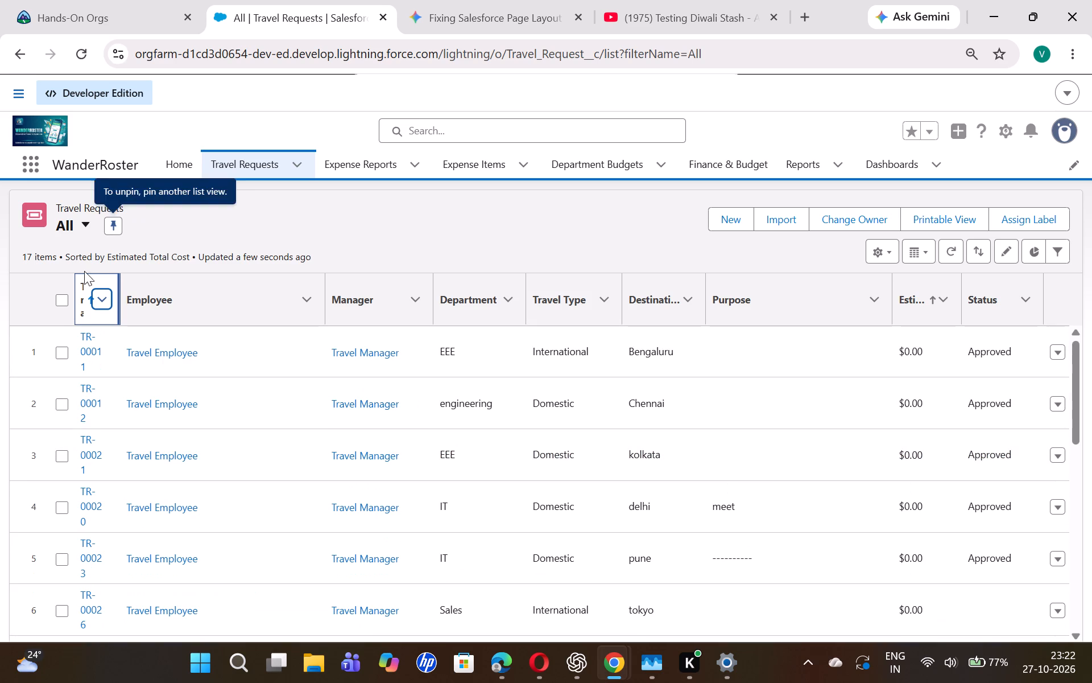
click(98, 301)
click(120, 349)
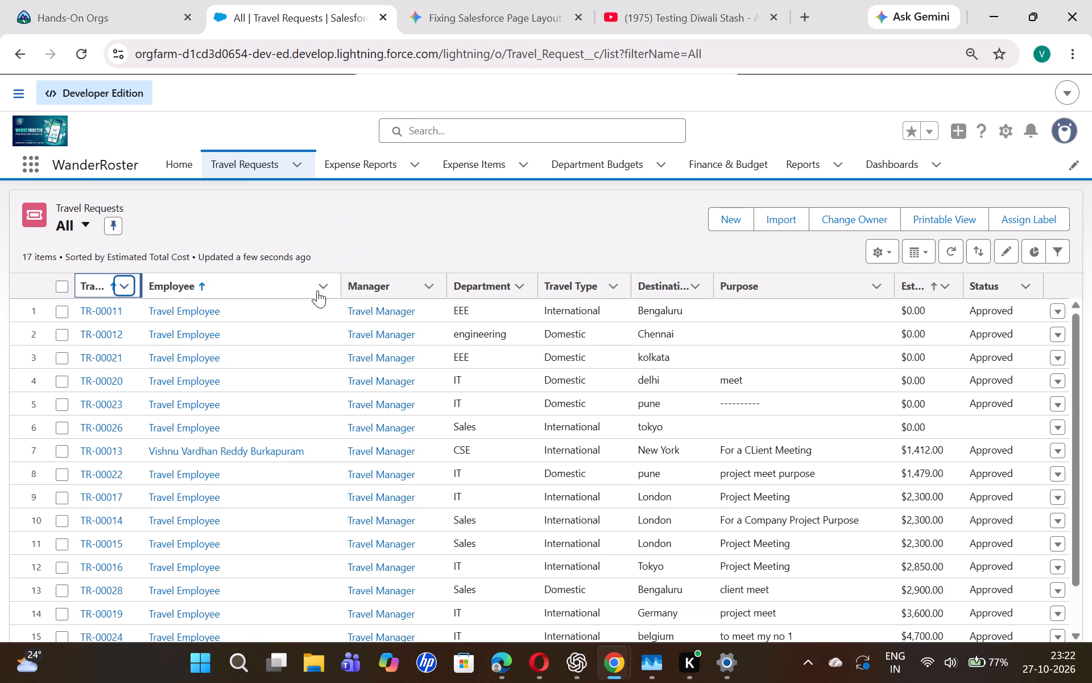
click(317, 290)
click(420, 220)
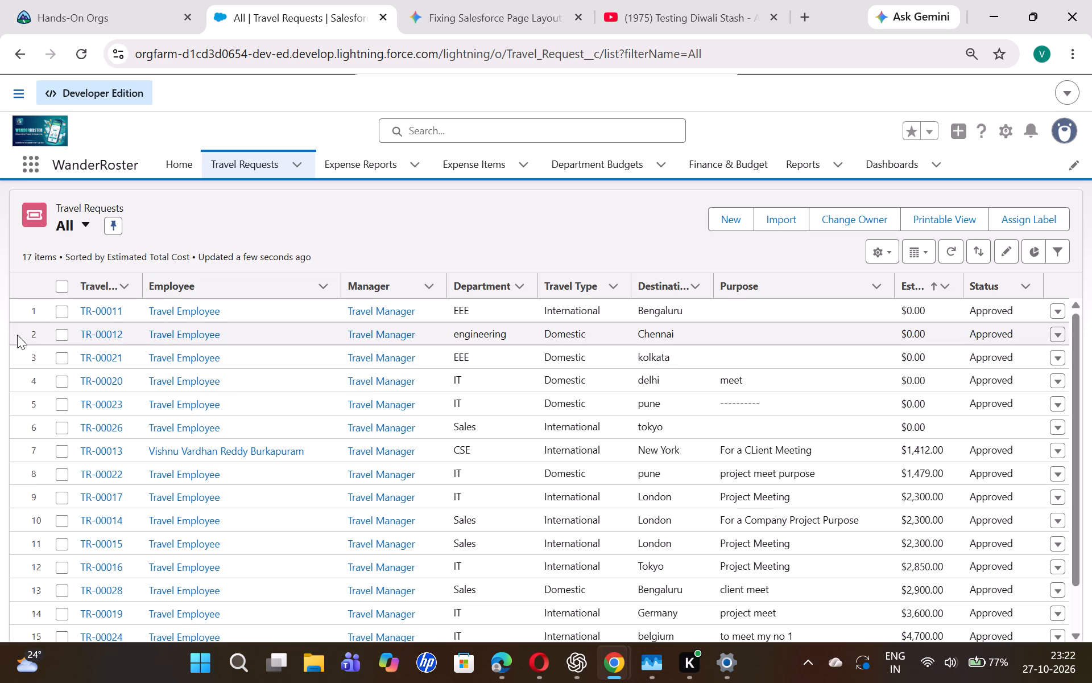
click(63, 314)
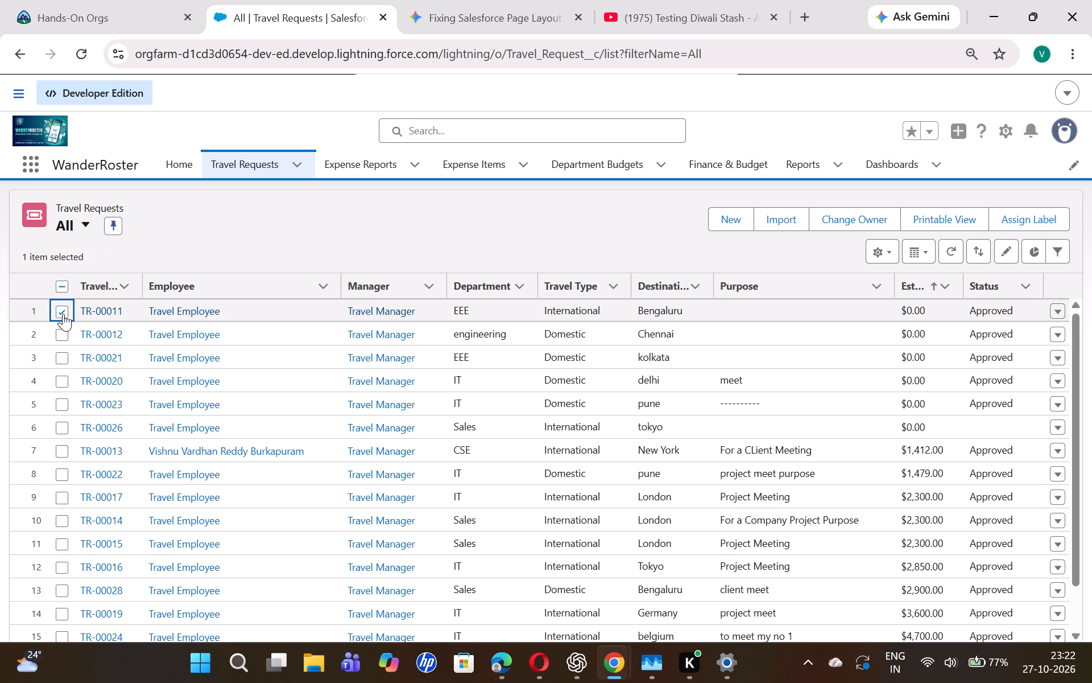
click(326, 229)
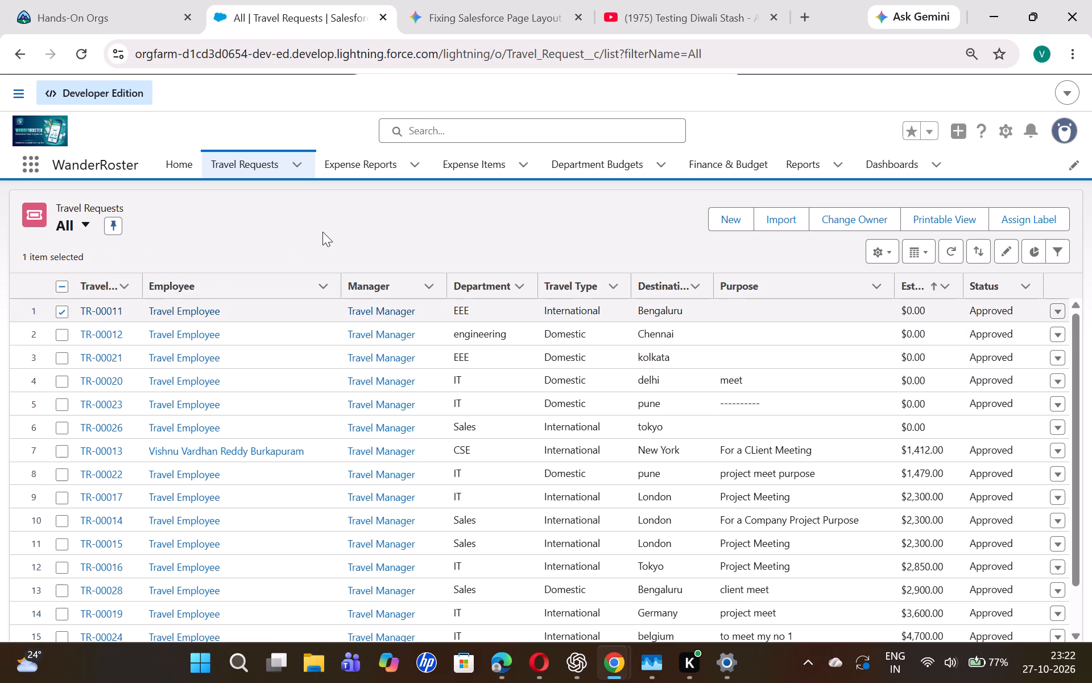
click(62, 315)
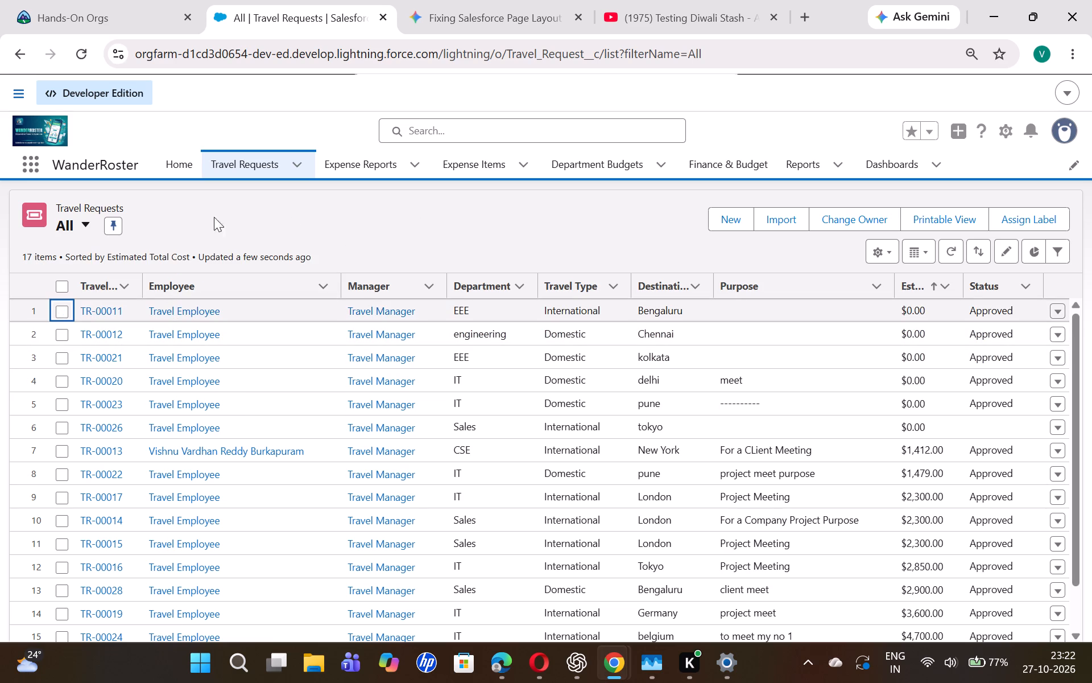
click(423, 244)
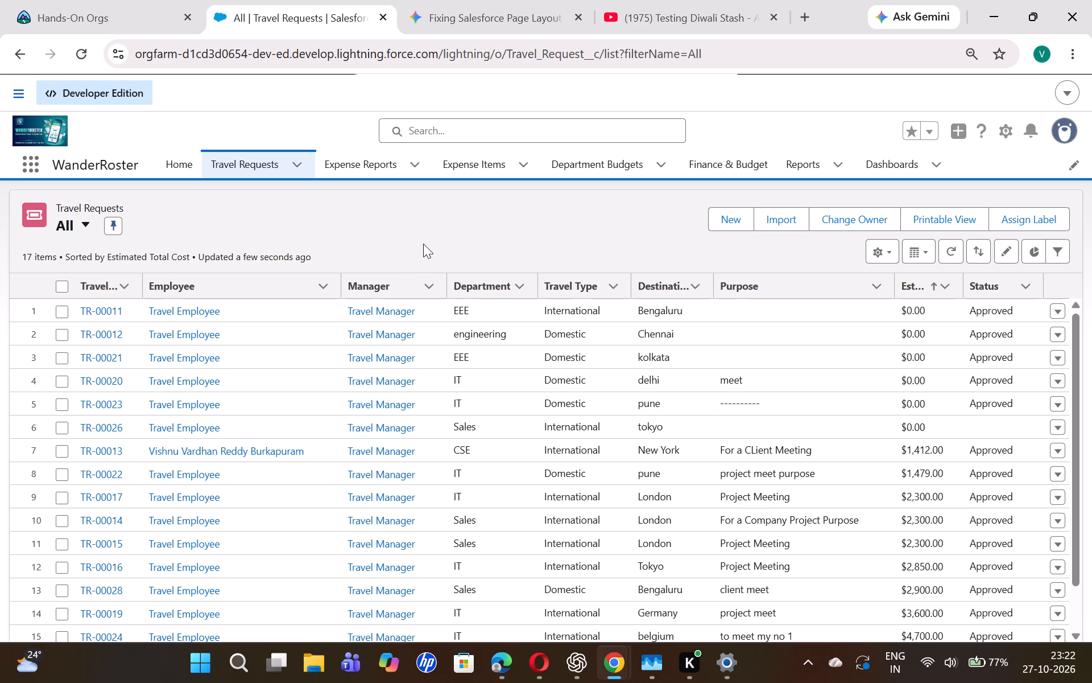
Force-reload the Travel Requests list, open a New Travel Request form, examine its fields and sections, and close it unsaved.
key(ctrl+shift+r)
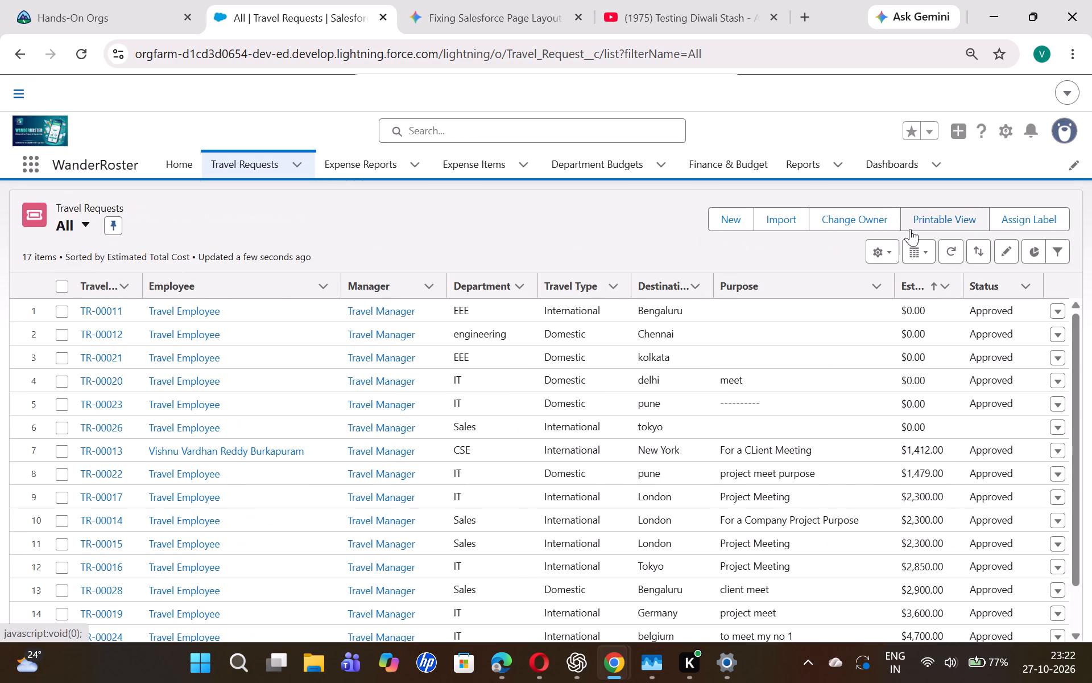
click(713, 221)
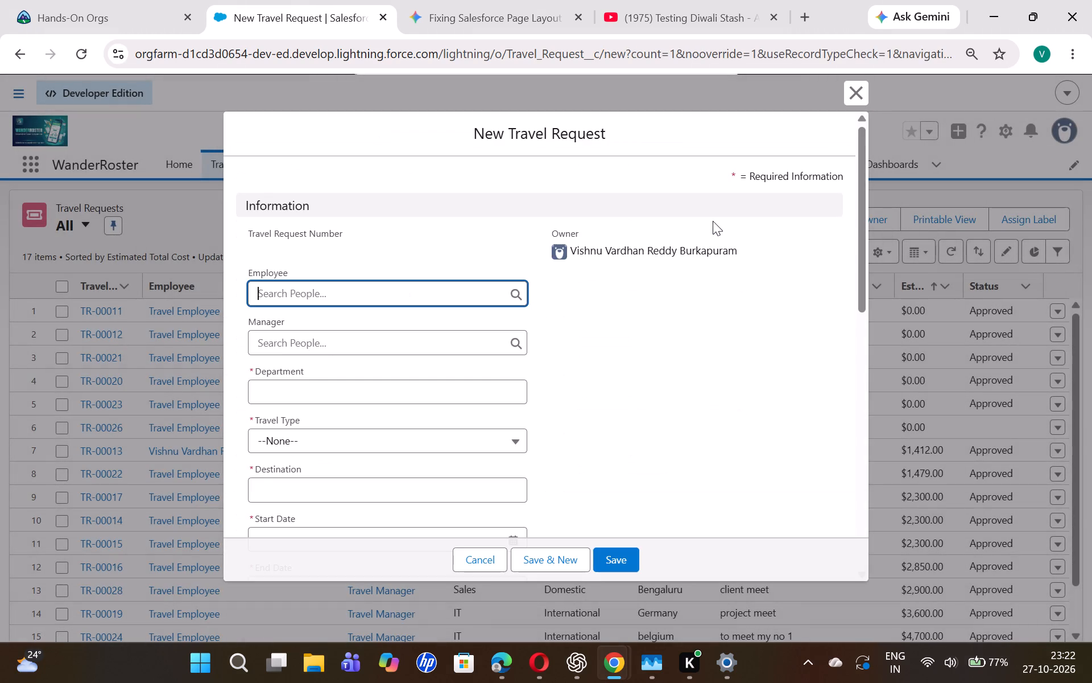
scroll(651, 392, down, 8)
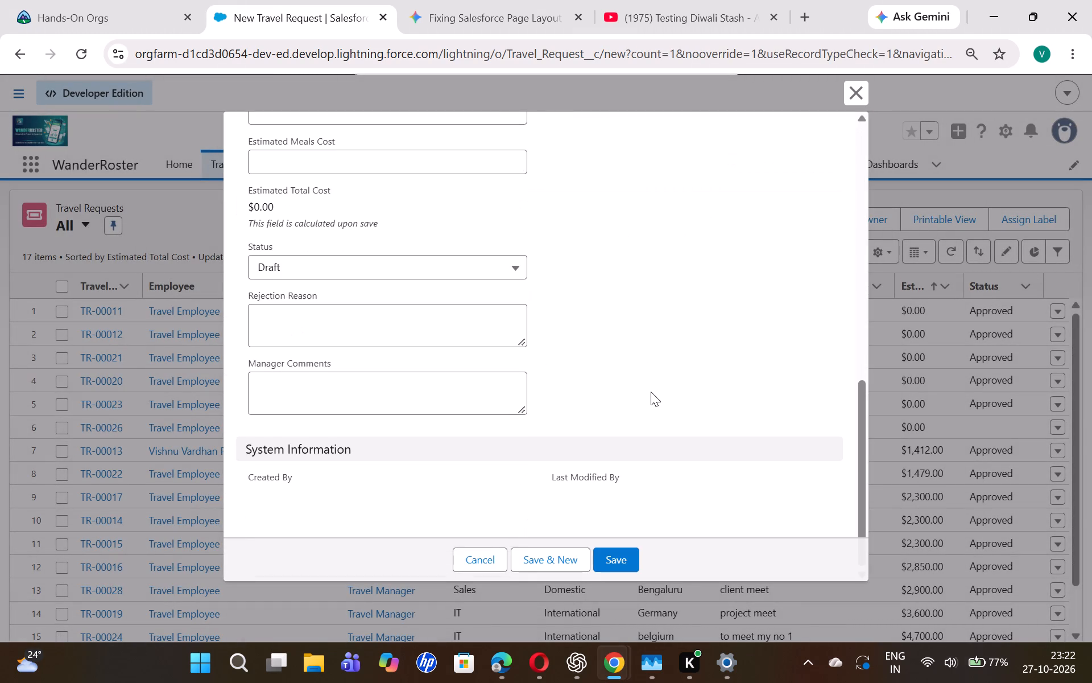
scroll(651, 392, up, 7)
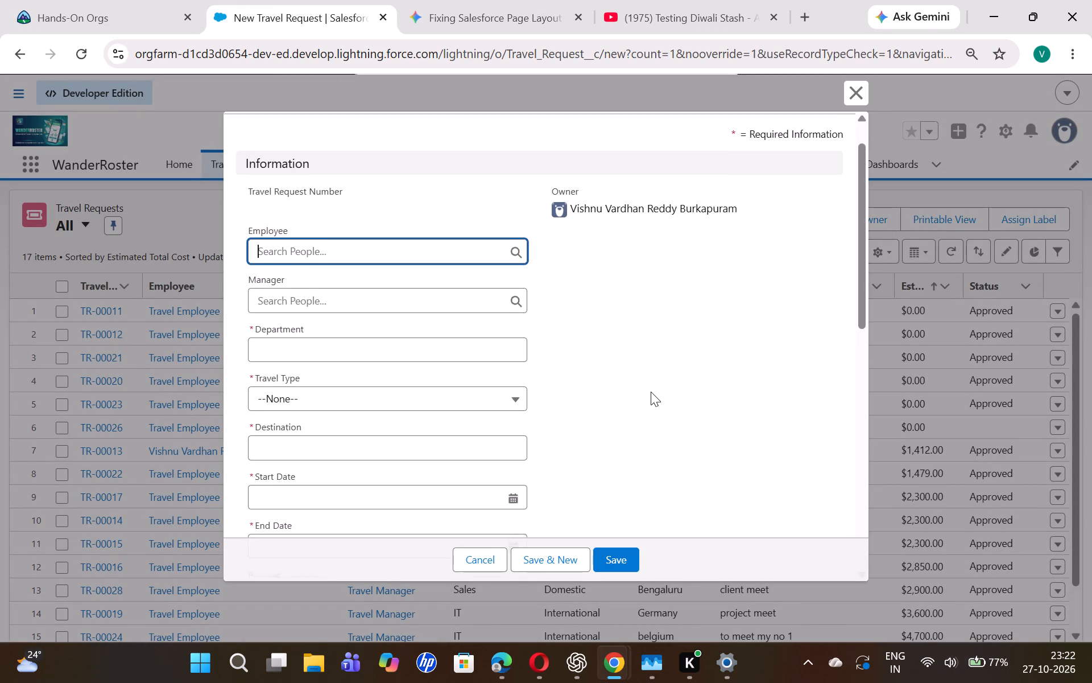
scroll(746, 264, up, 6)
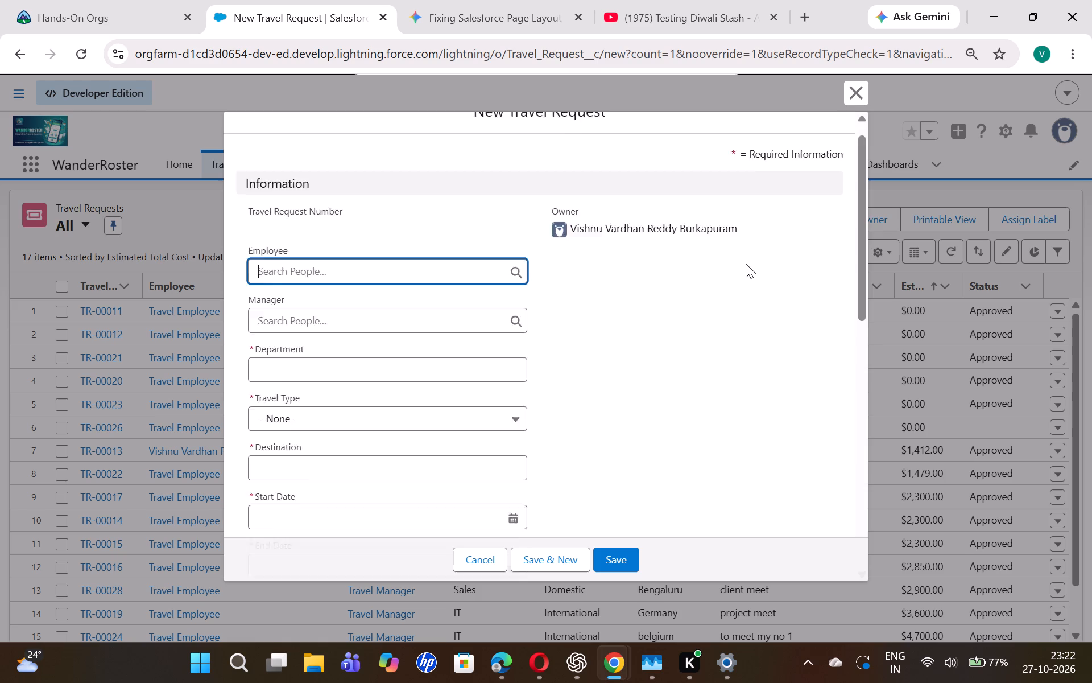
scroll(746, 264, down, 8)
scroll(746, 264, up, 9)
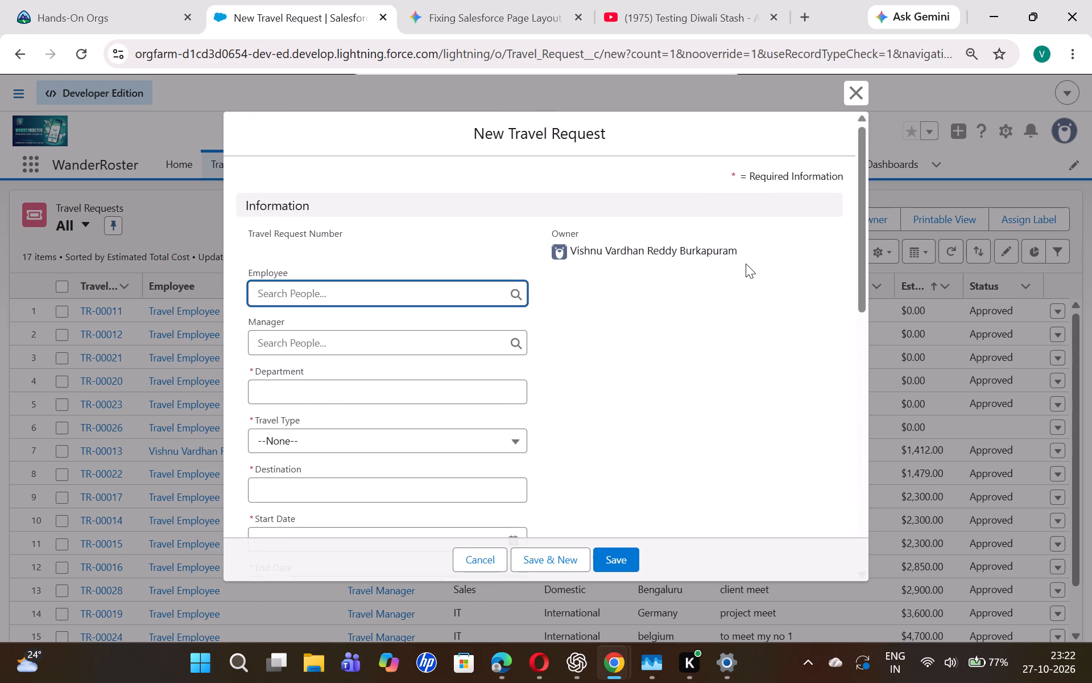
scroll(746, 264, down, 8)
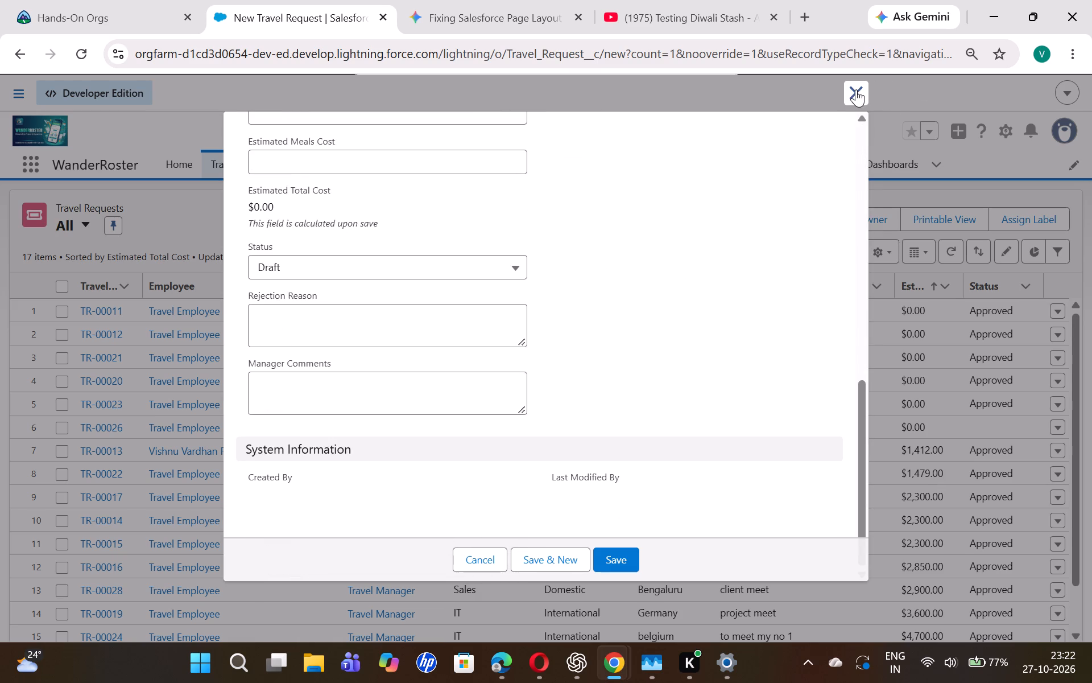
click(856, 89)
click(639, 214)
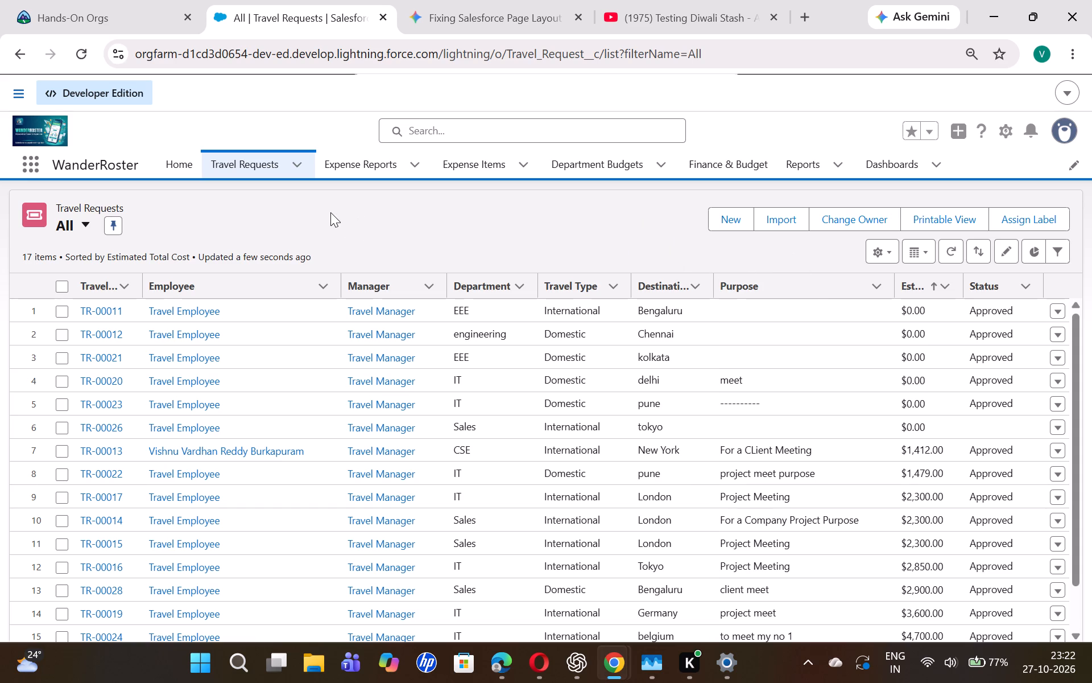
Open a New Expense Report form from Expense Reports, examine its sections for comparison, and close it unsaved.
click(351, 158)
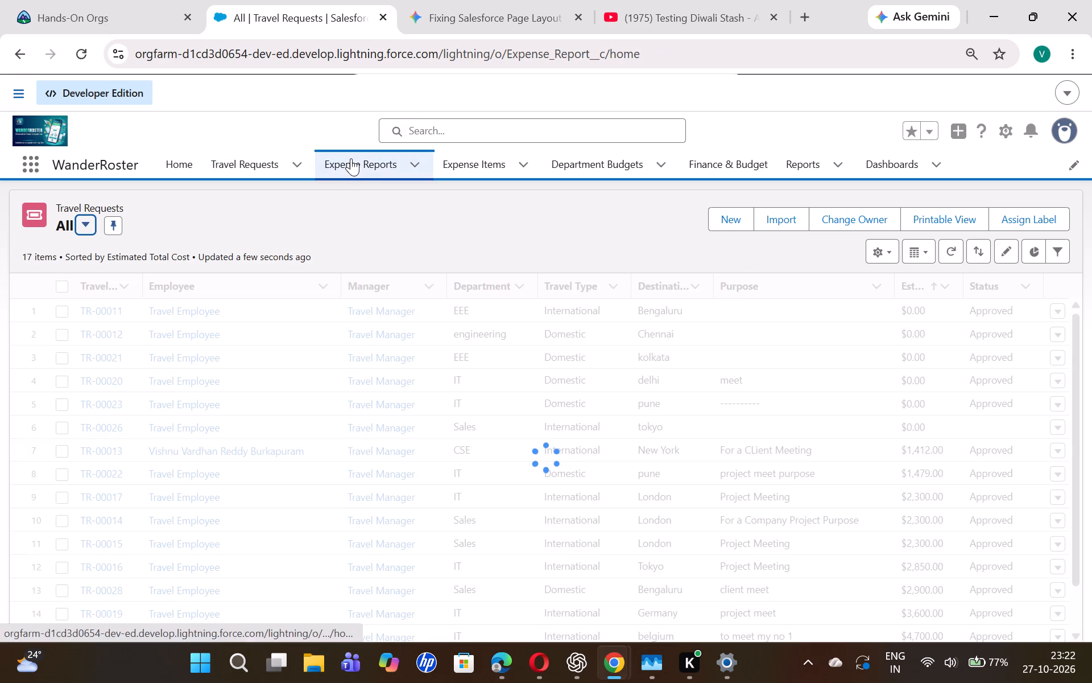
click(748, 215)
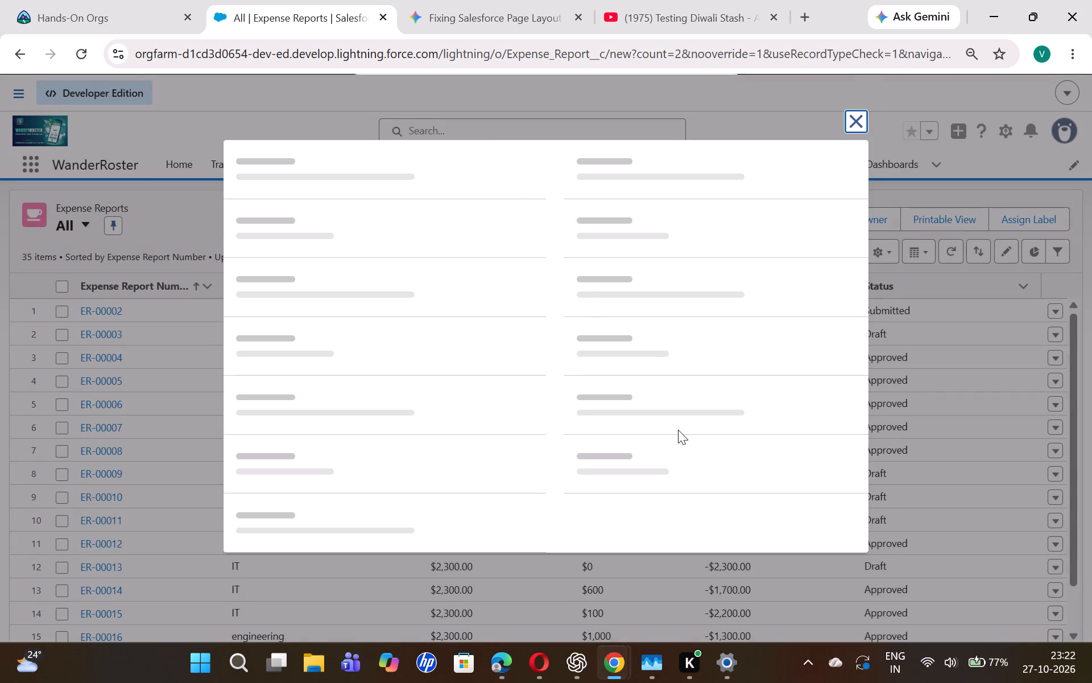
scroll(678, 430, down, 3)
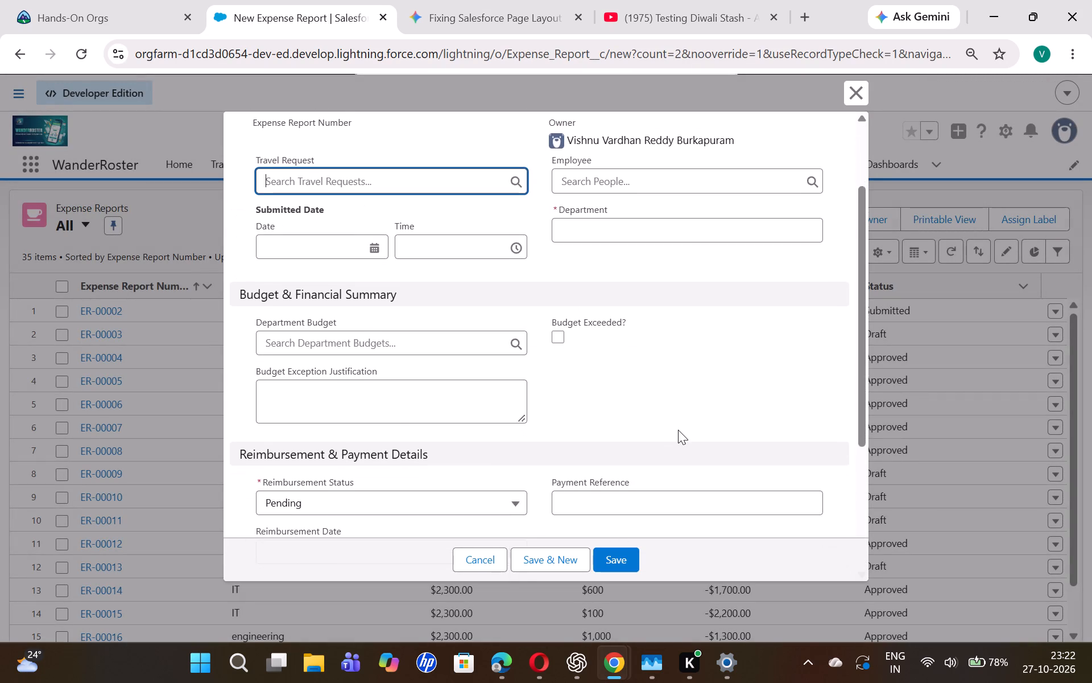
scroll(678, 430, down, 9)
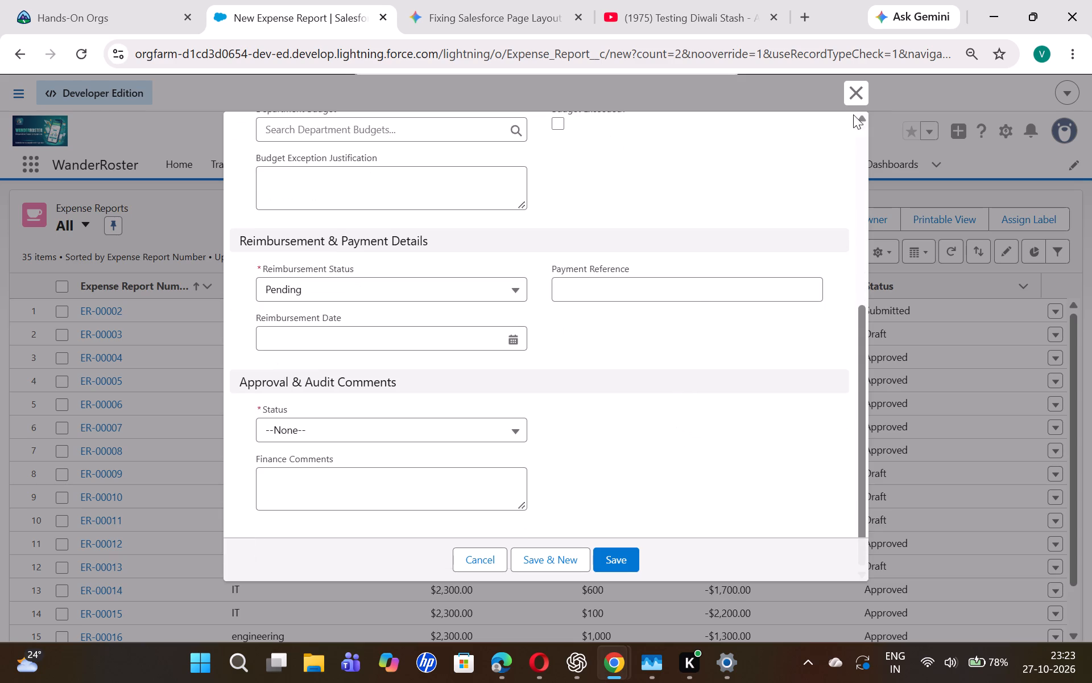
click(854, 98)
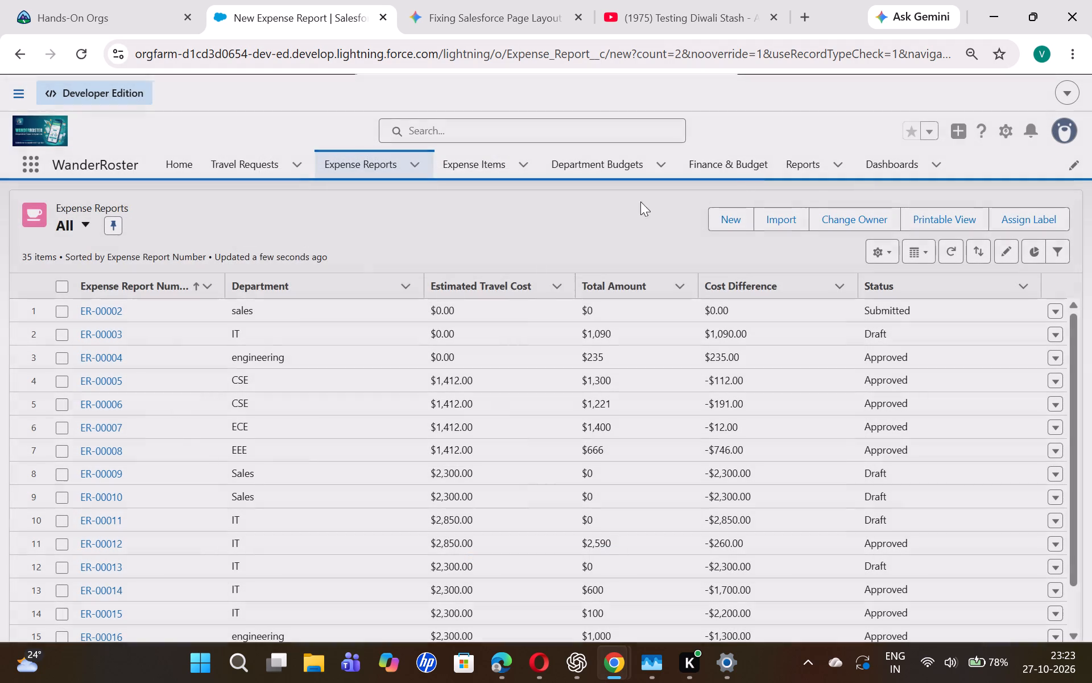
Open a New Expense Item form from Expense Items, examine its section layout, and close it unsaved.
click(477, 157)
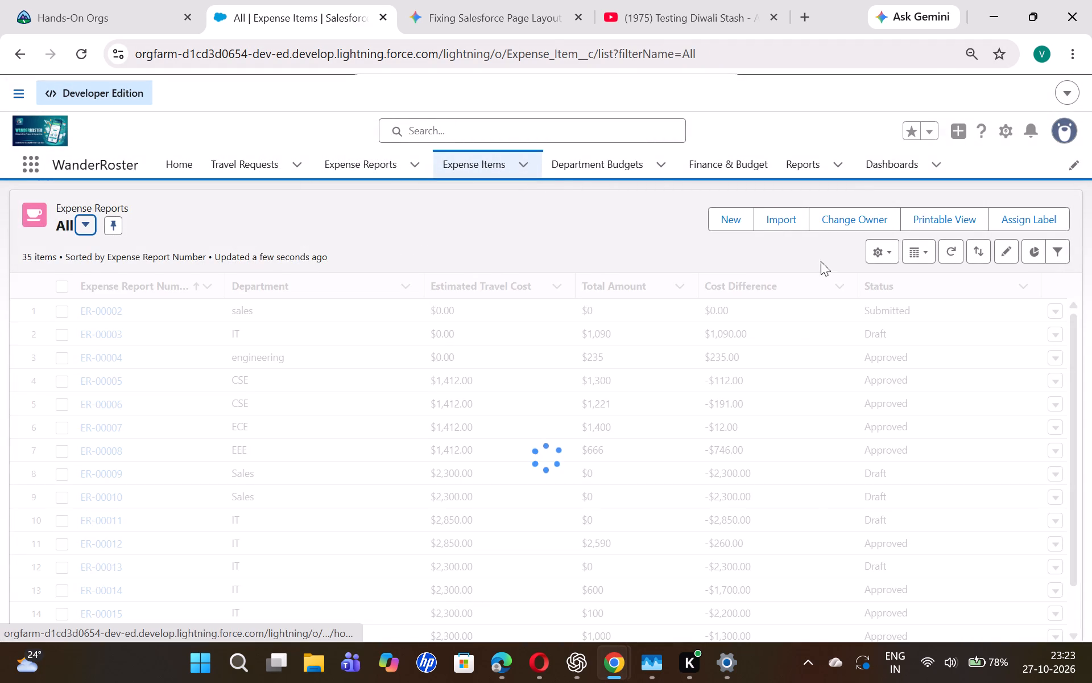
click(821, 219)
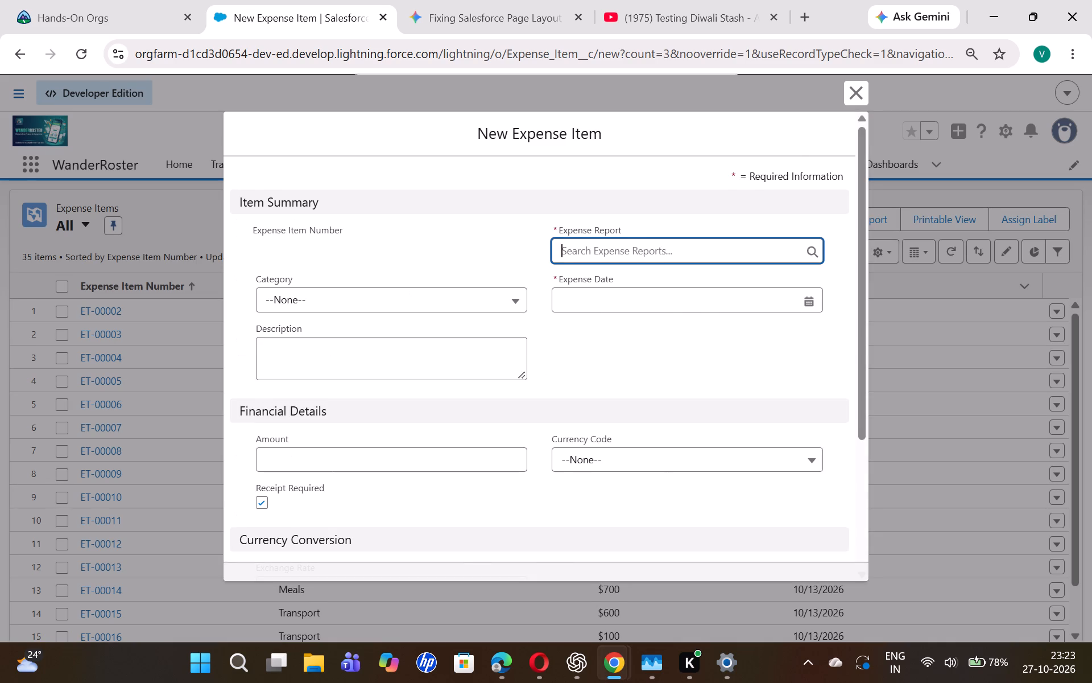
scroll(591, 297, down, 1)
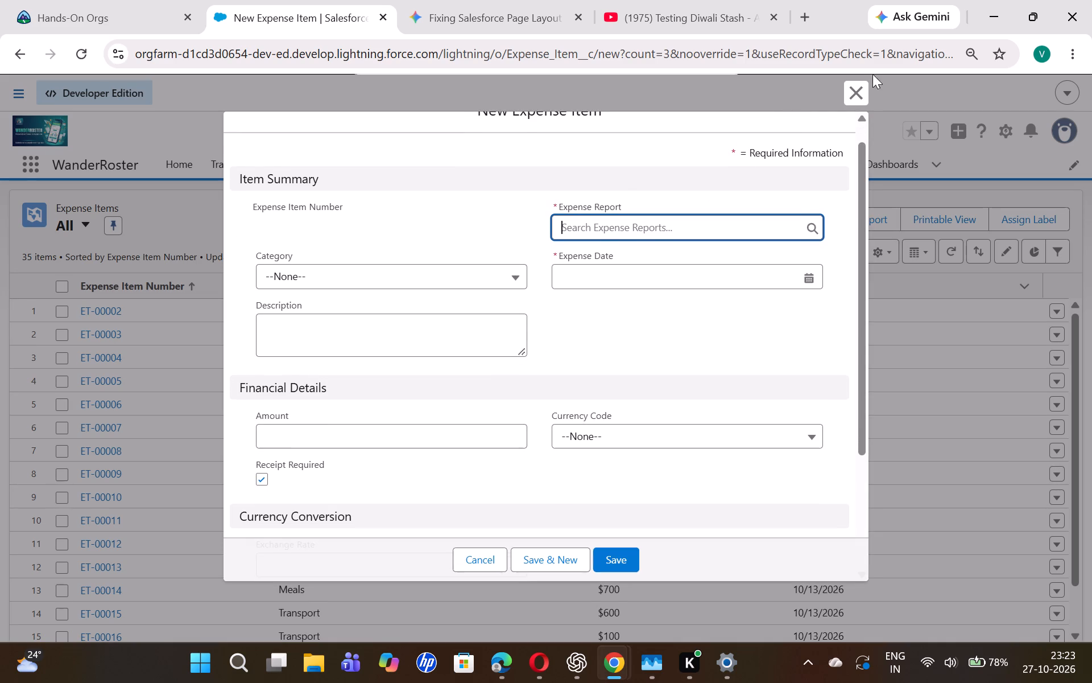
click(856, 84)
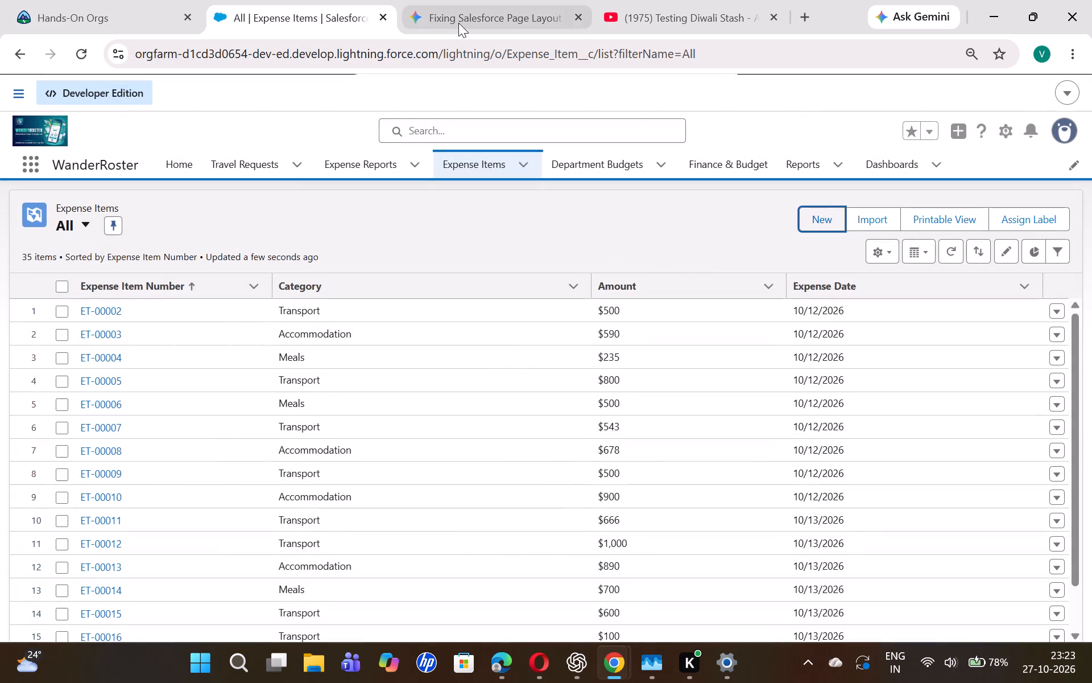
Open the org's Setup in a new browser tab.
click(1011, 131)
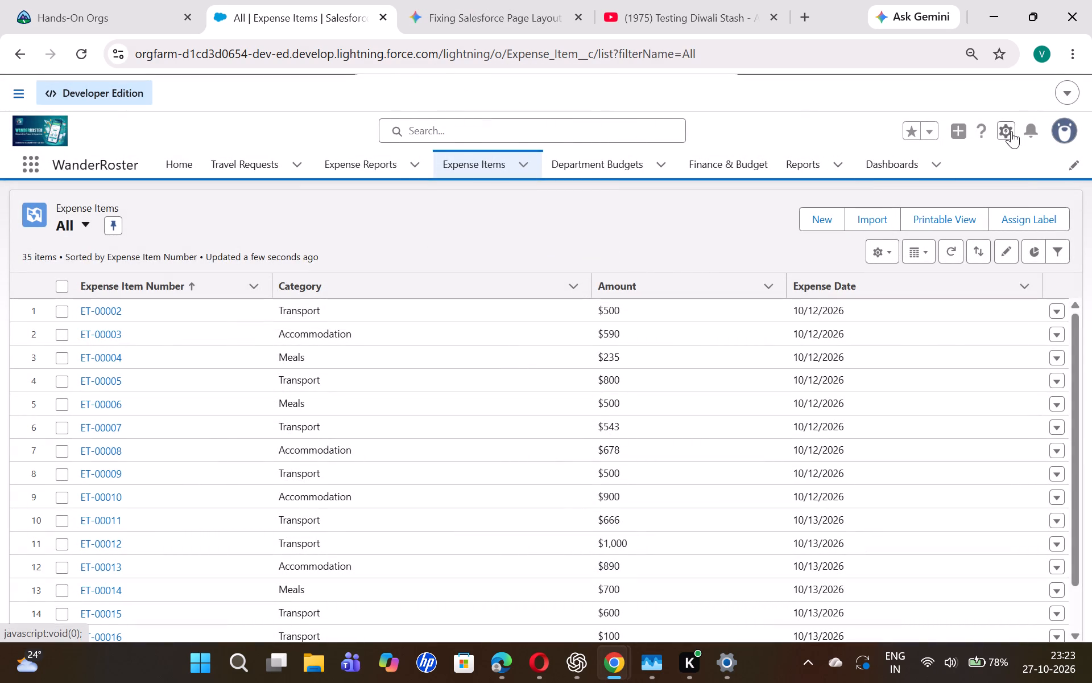
click(896, 188)
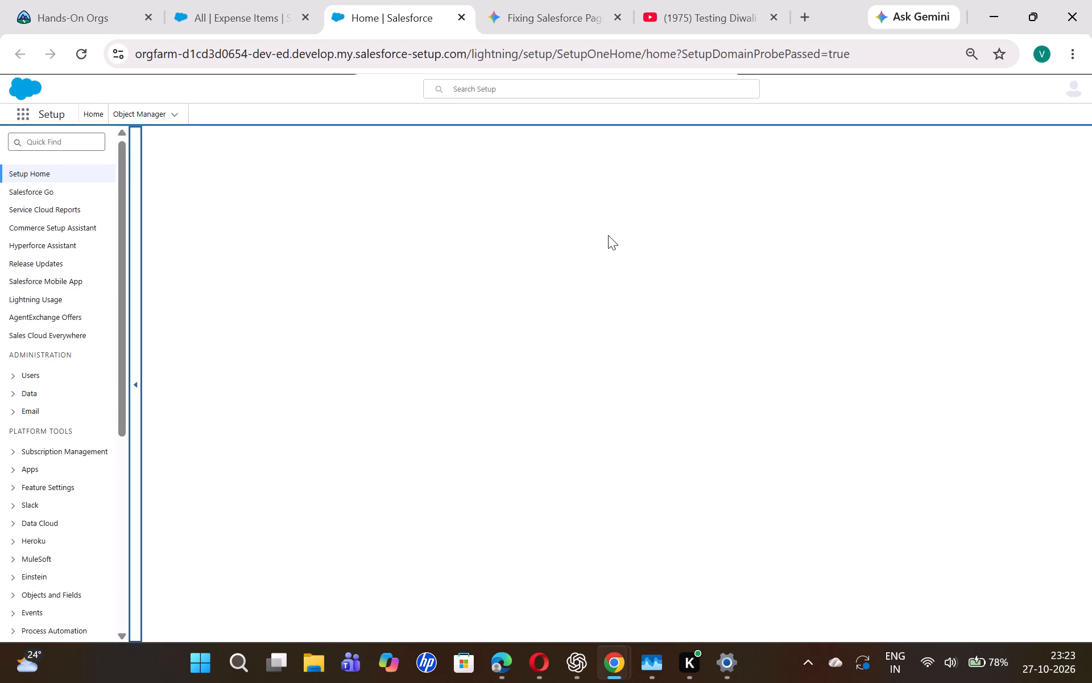
Search the Object Manager for "travel" and open the Travel Request object.
key(ctrl+equal)
key(ctrl+equal)
key(ctrl+equal)
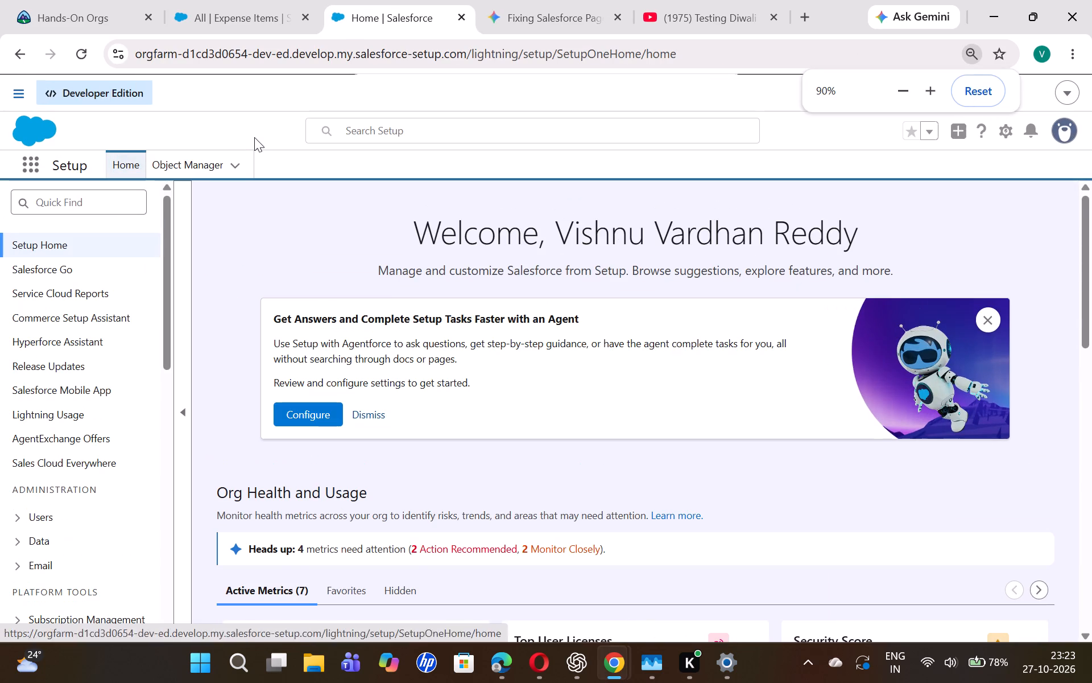
click(202, 164)
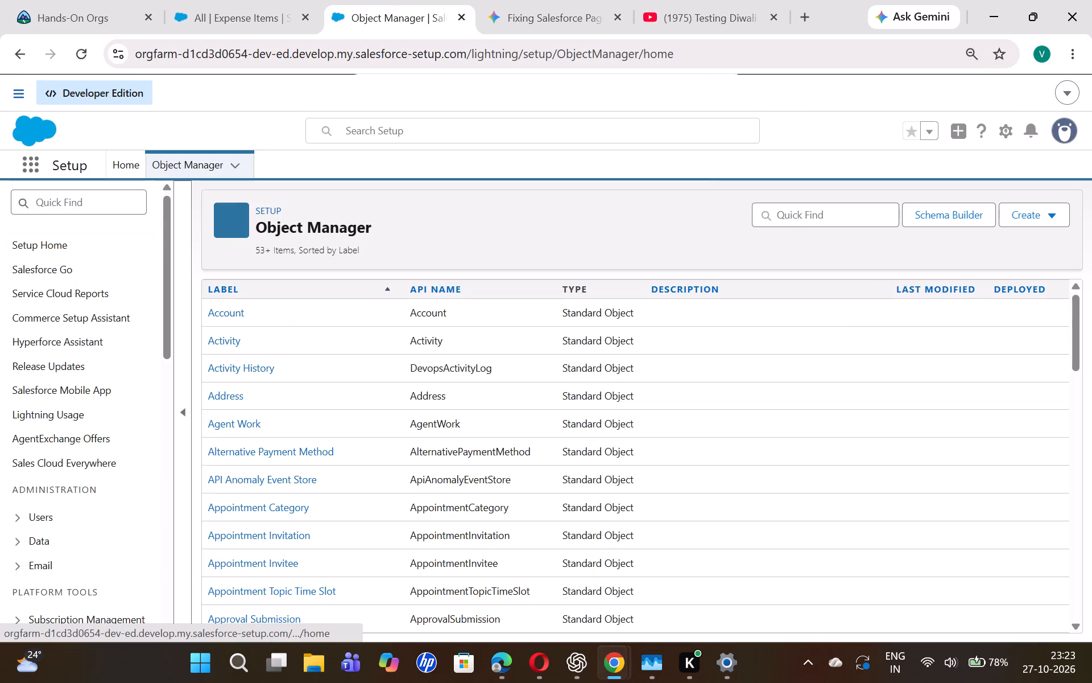
click(816, 221)
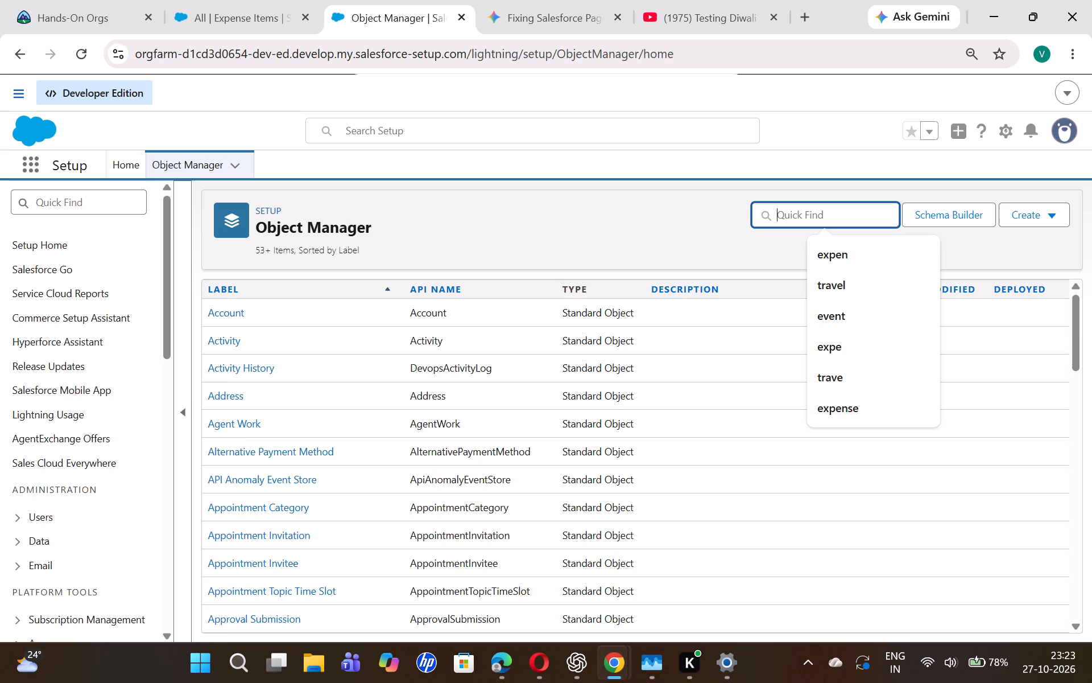
text(tr)
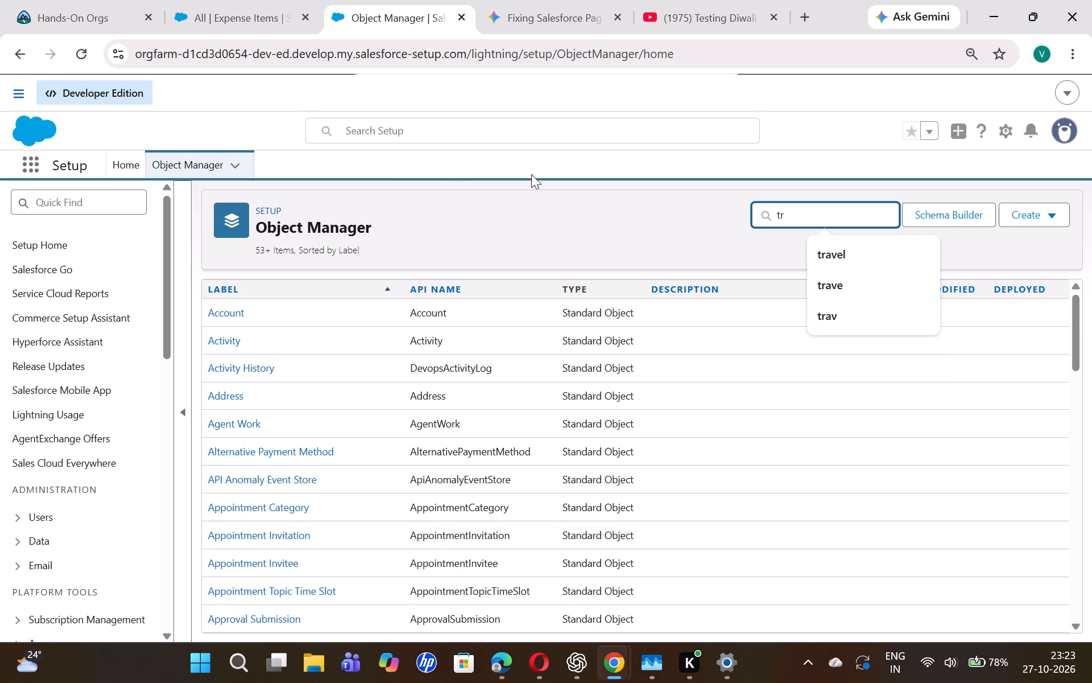
click(864, 245)
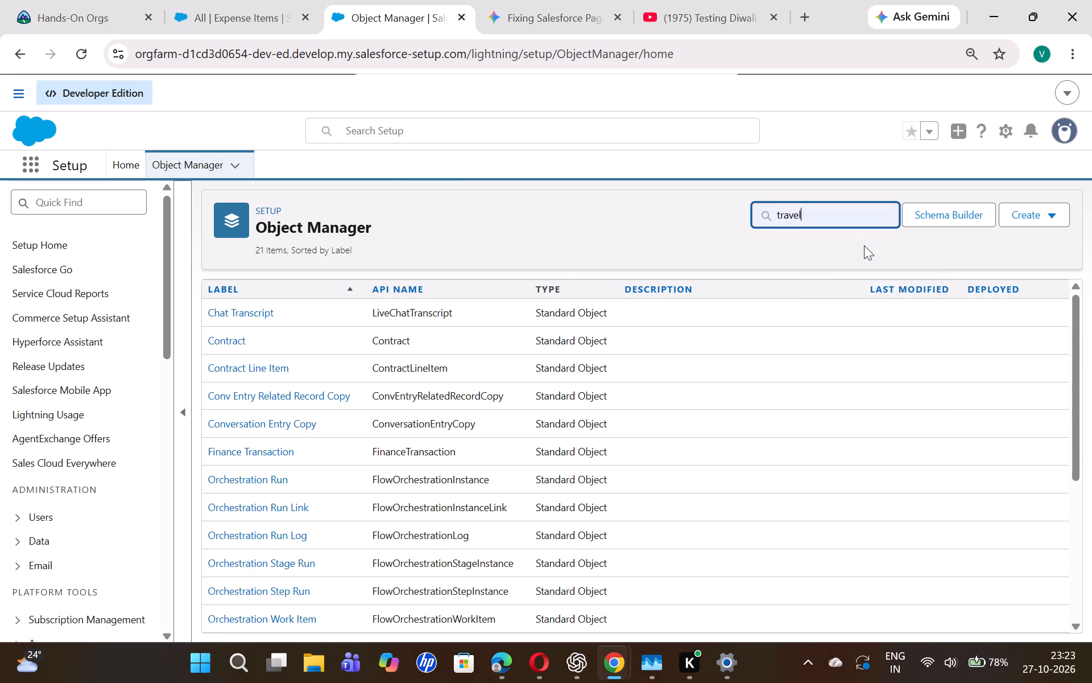
click(244, 316)
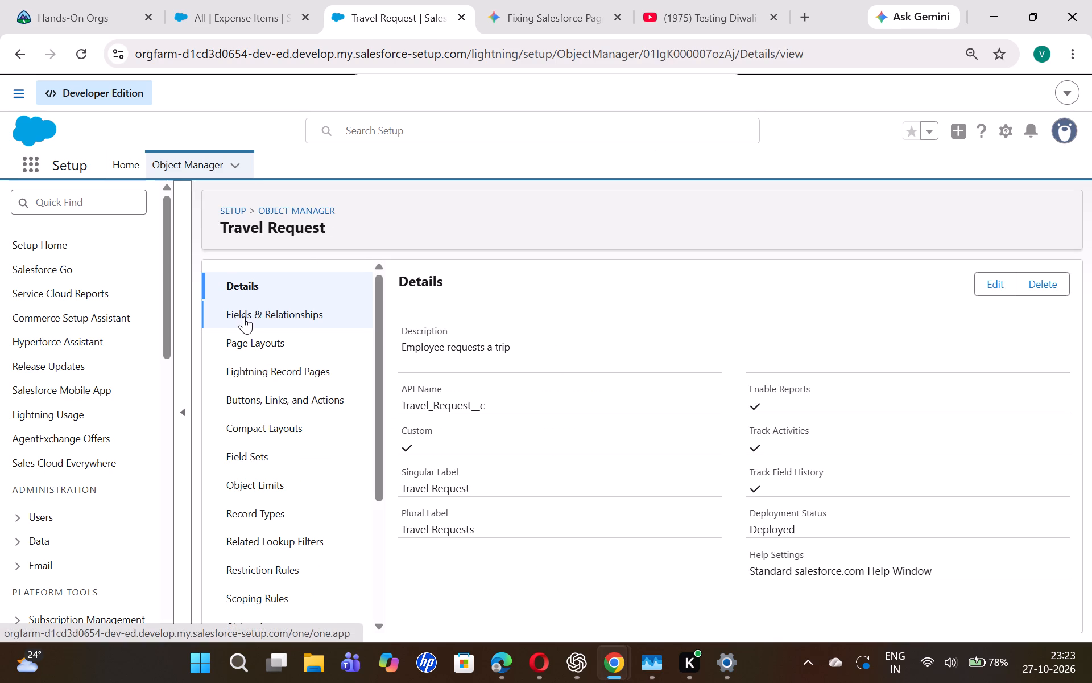
Open Travel Request's Fields & Relationships and examine the full list of field labels, API names and data types.
click(295, 324)
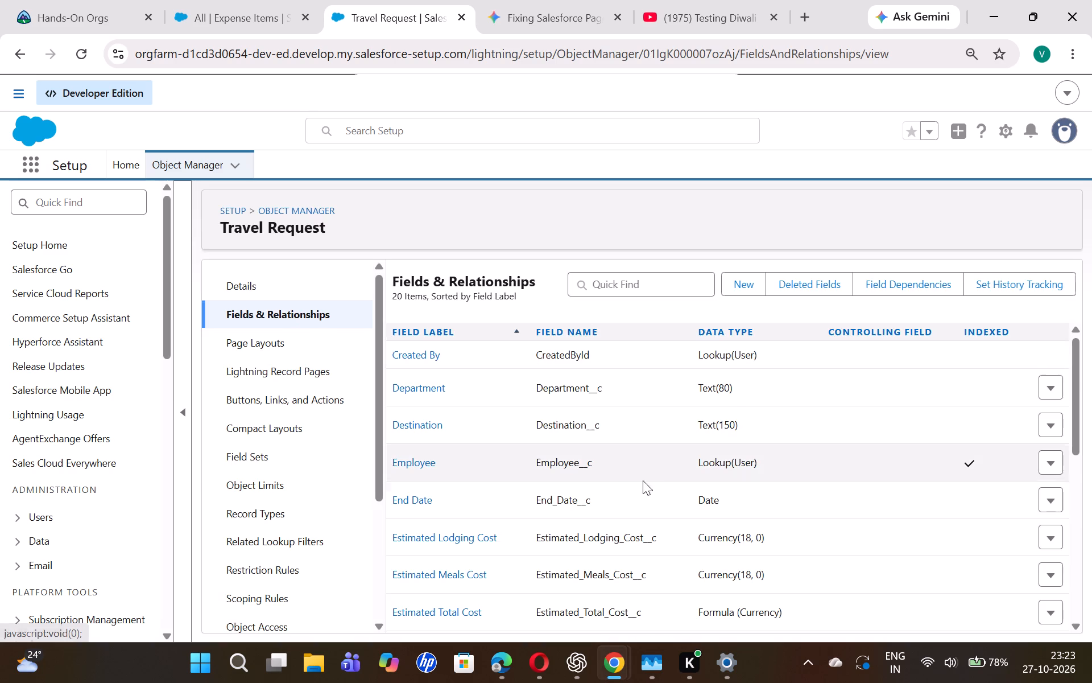
scroll(620, 505, down, 11)
scroll(620, 505, up, 12)
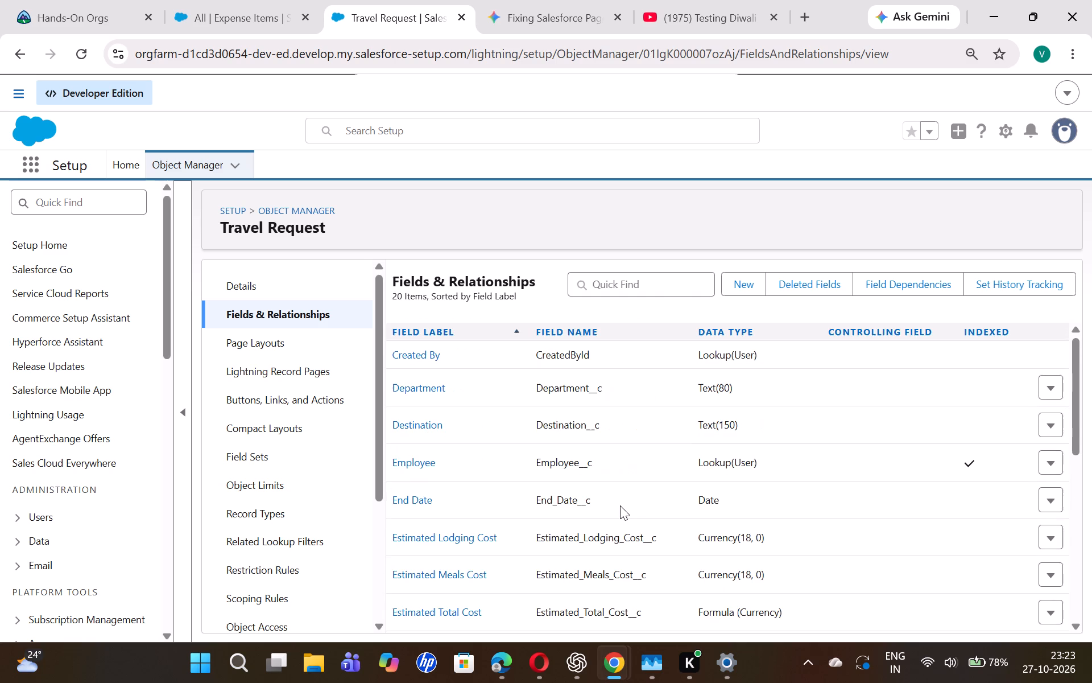
scroll(620, 505, down, 12)
scroll(620, 505, up, 9)
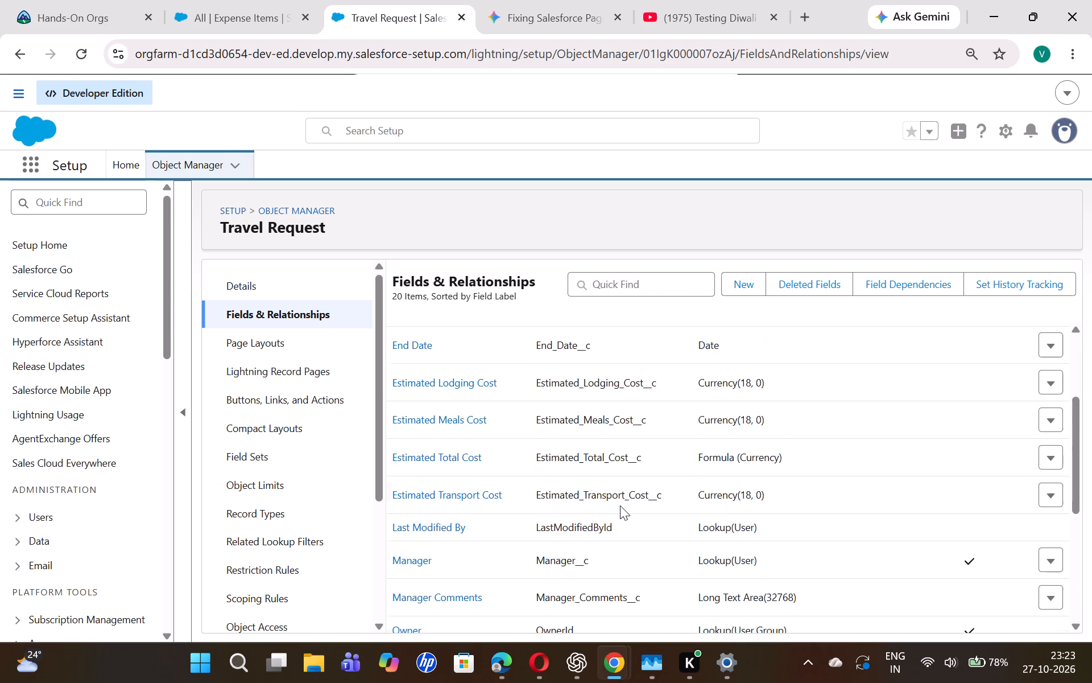
drag(1074, 372, 1076, 578)
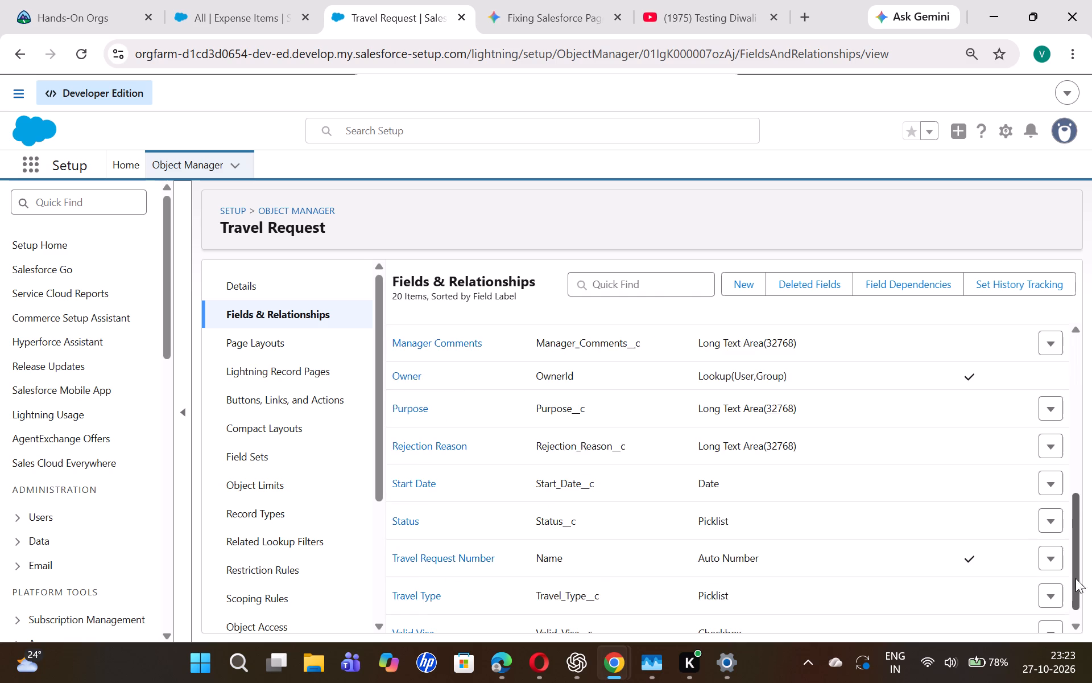
drag(1076, 578, 1091, 43)
scroll(647, 295, down, 3)
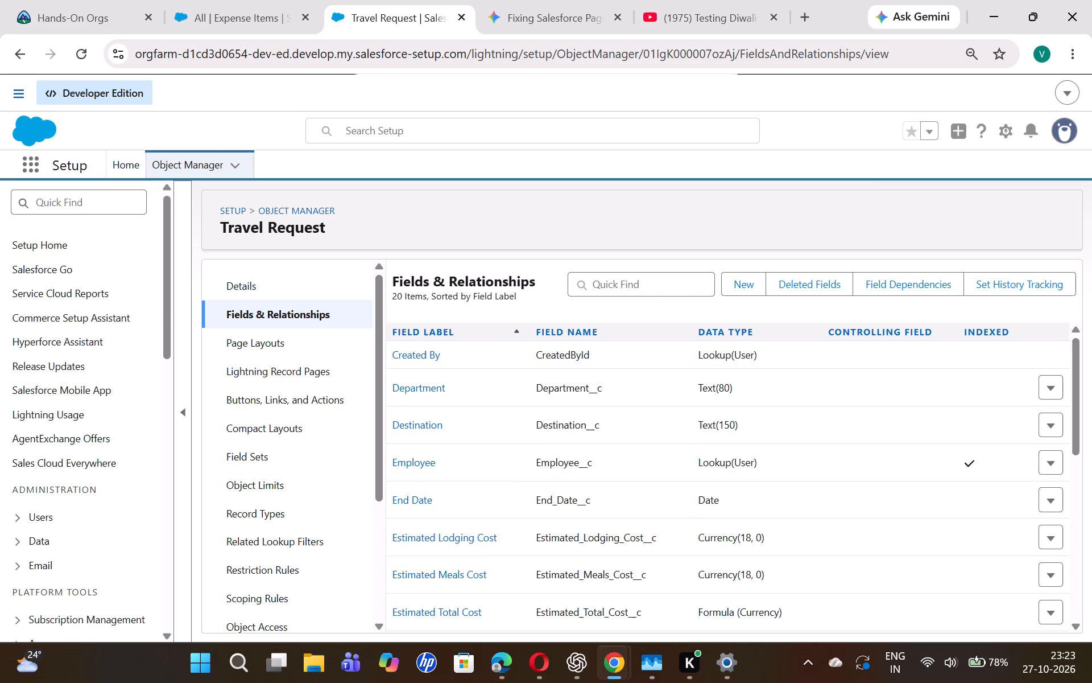
scroll(647, 295, down, 1)
key(ctrl+minus)
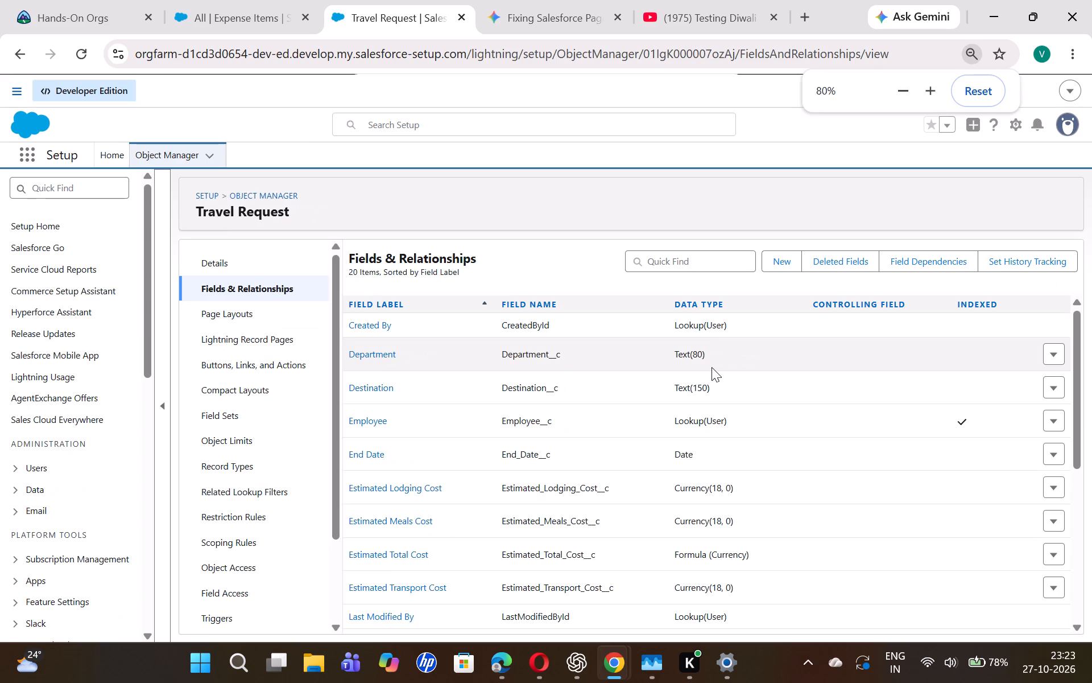
scroll(692, 467, down, 8)
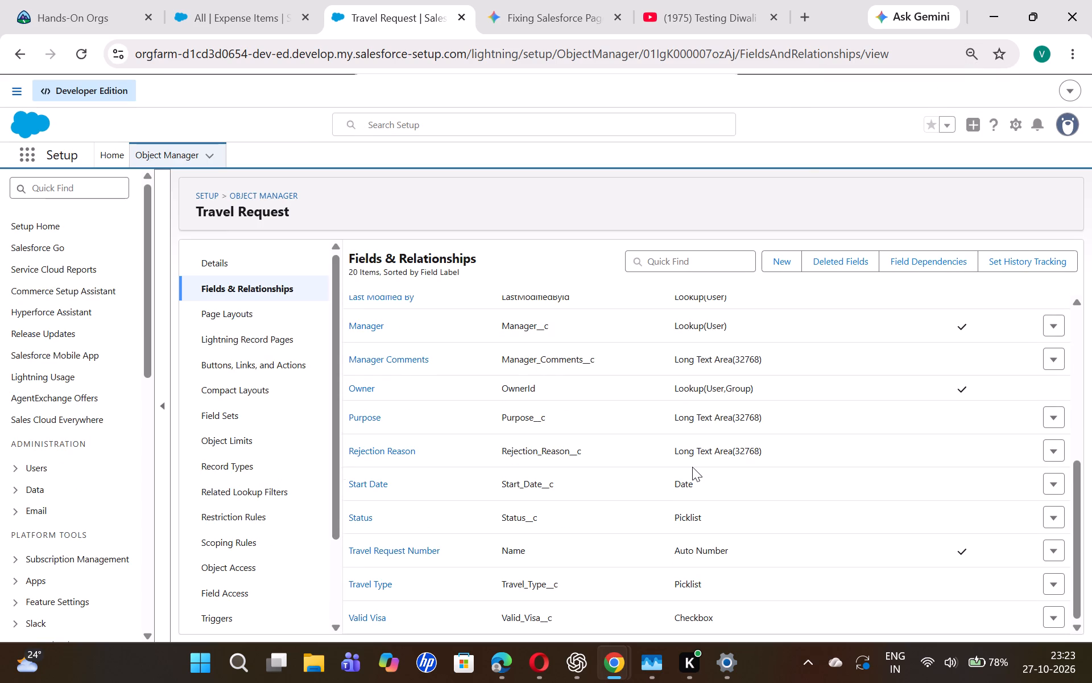
scroll(692, 467, up, 7)
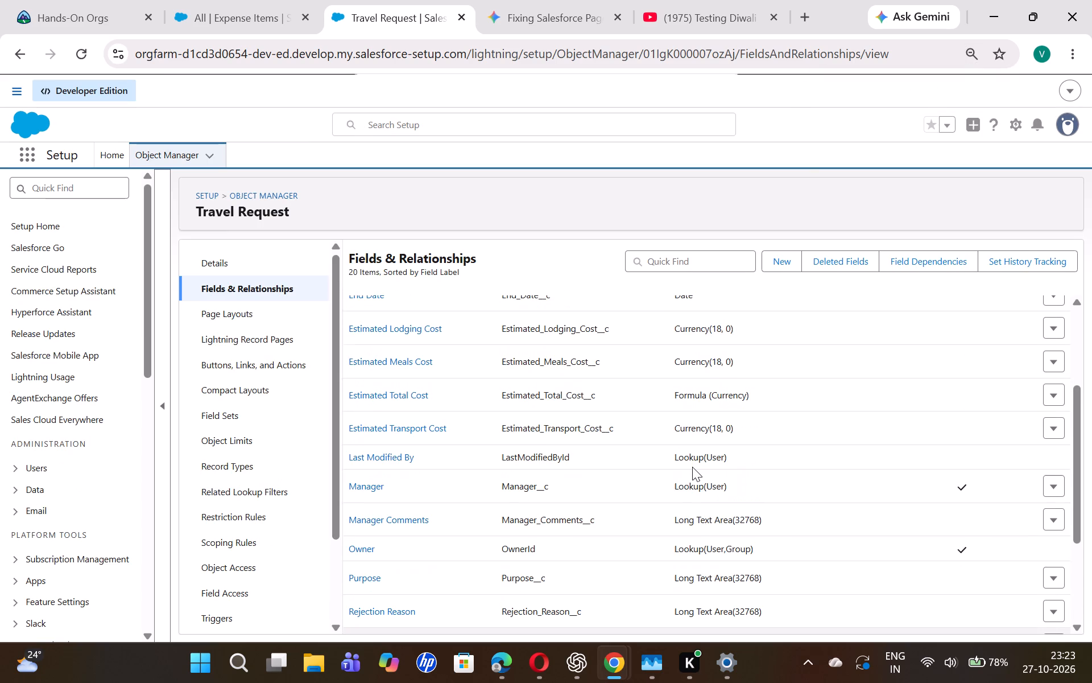
scroll(692, 467, down, 3)
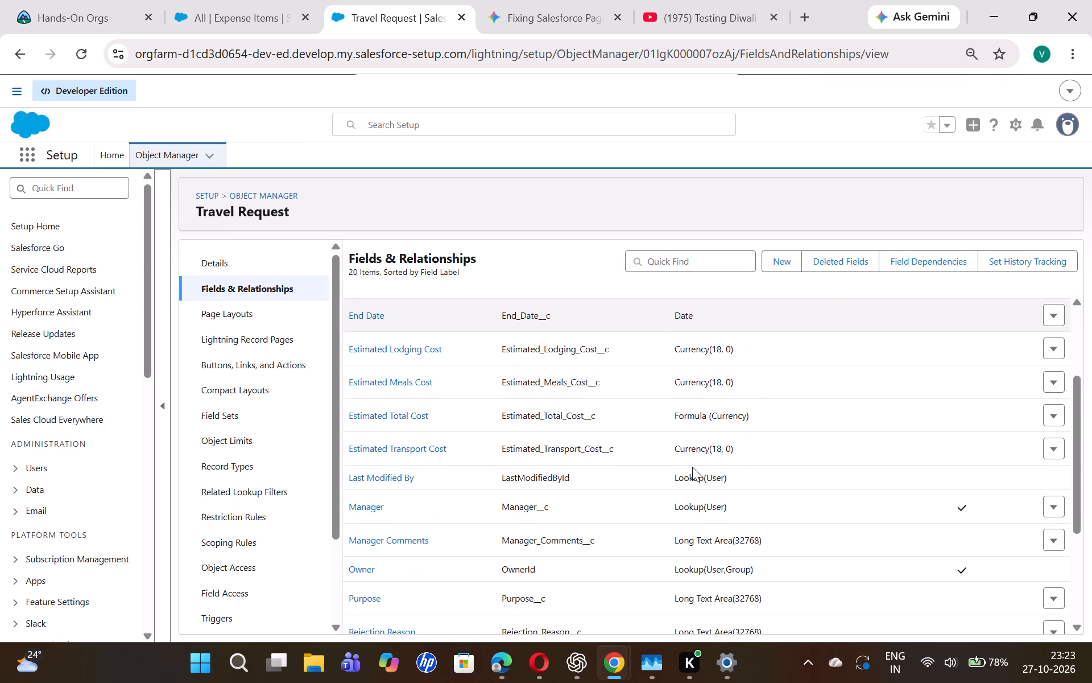
scroll(692, 467, down, 2)
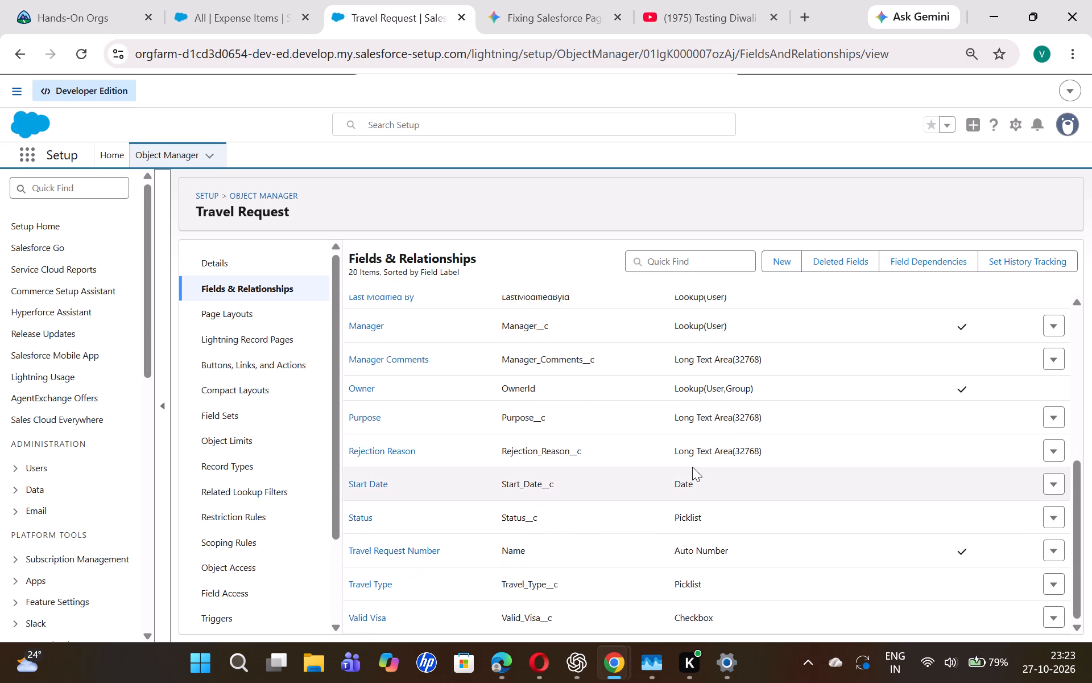
scroll(692, 467, down, 2)
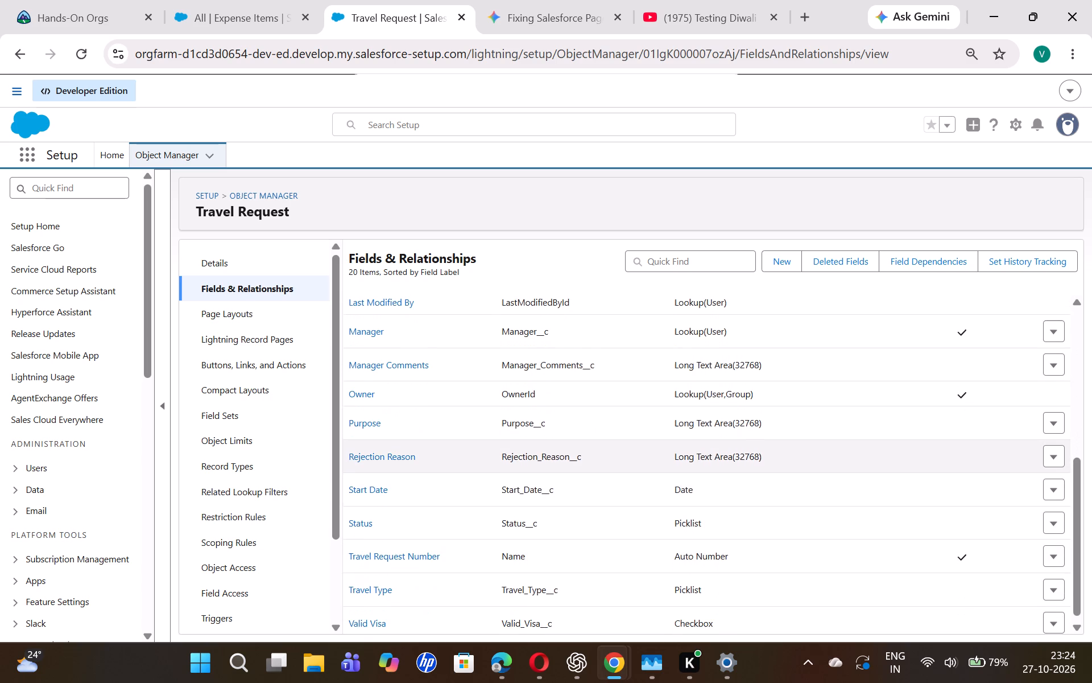
scroll(692, 467, down, 1)
scroll(692, 467, up, 9)
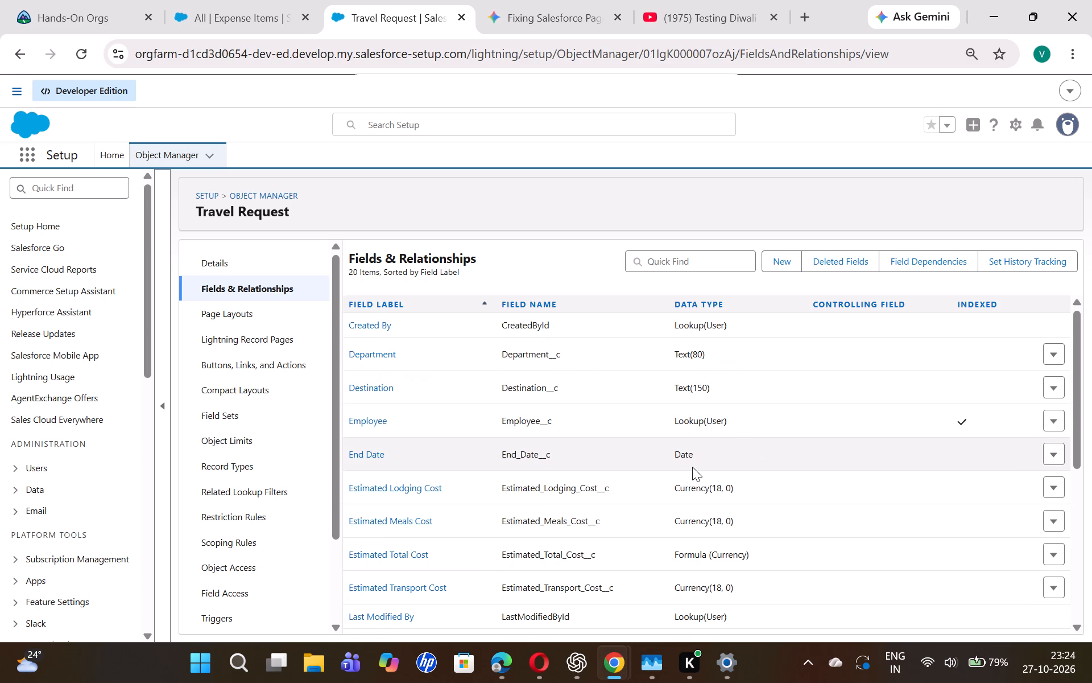
Open the Travel Request Layout from the object's page layouts.
click(214, 313)
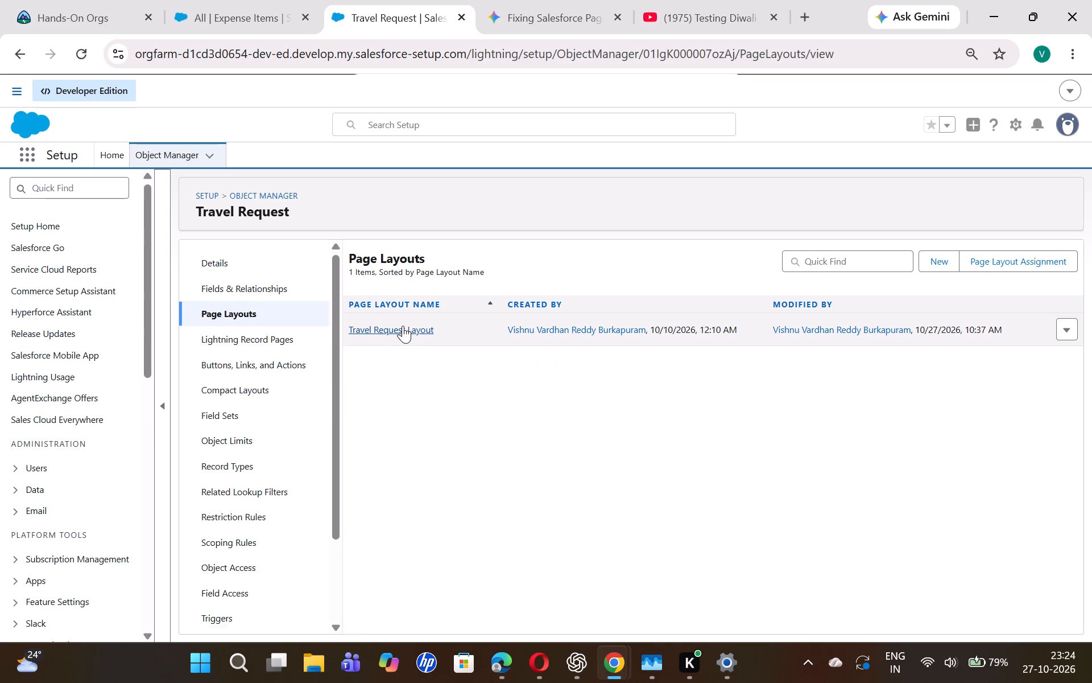
click(403, 326)
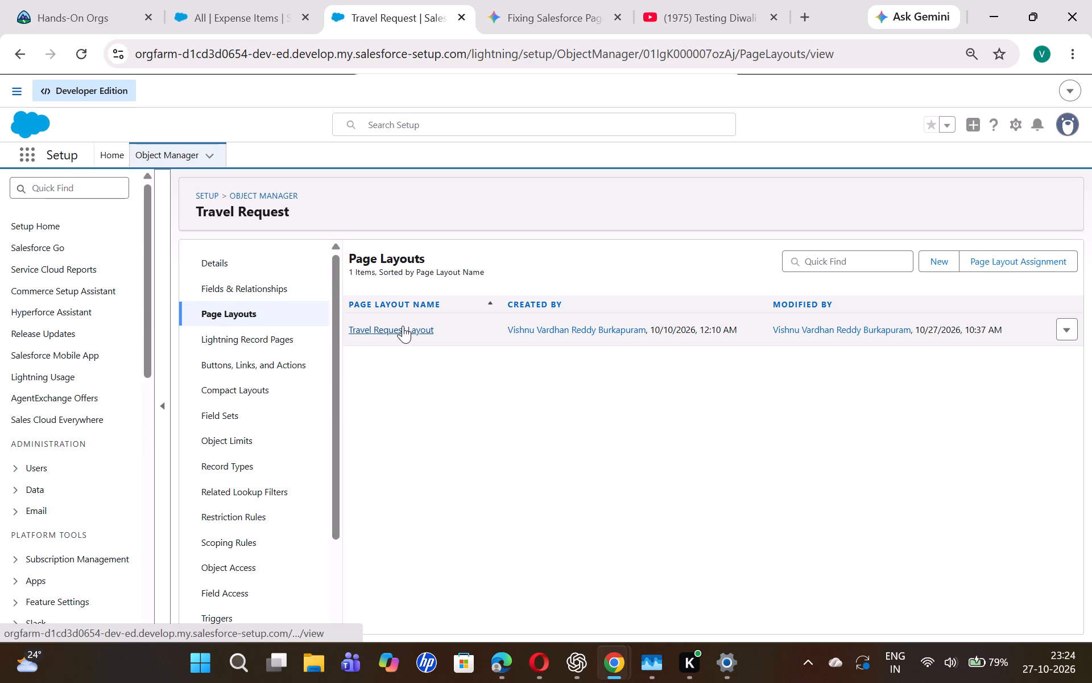